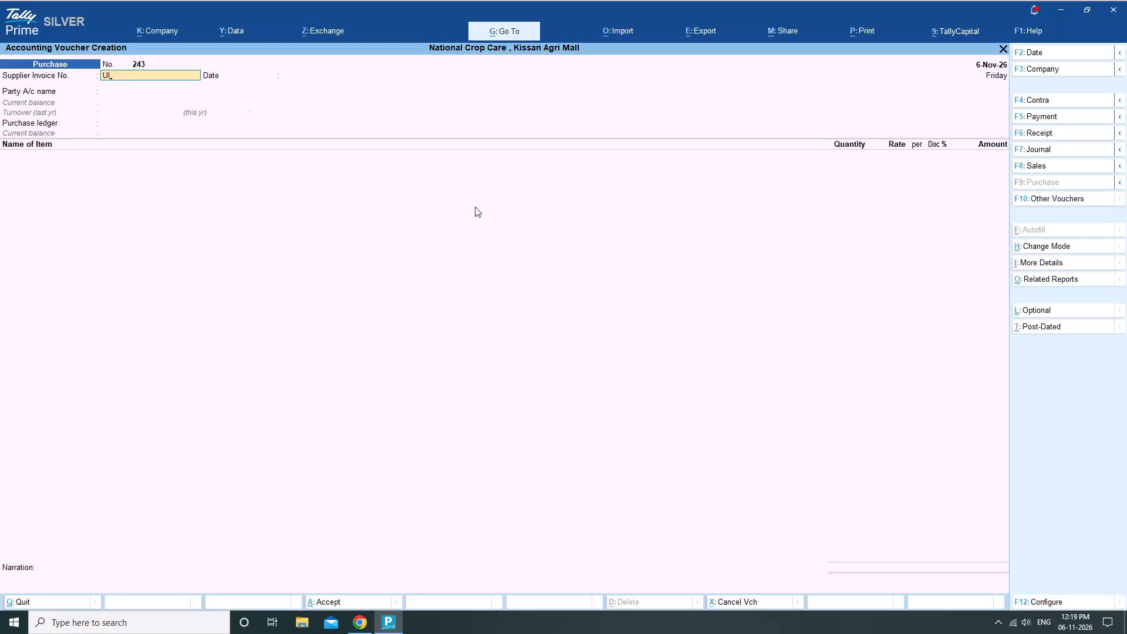
Complete the purchase voucher's supplier invoice number as UIMPJ2-27-11403 and keep the invoice date 6-Nov-26.
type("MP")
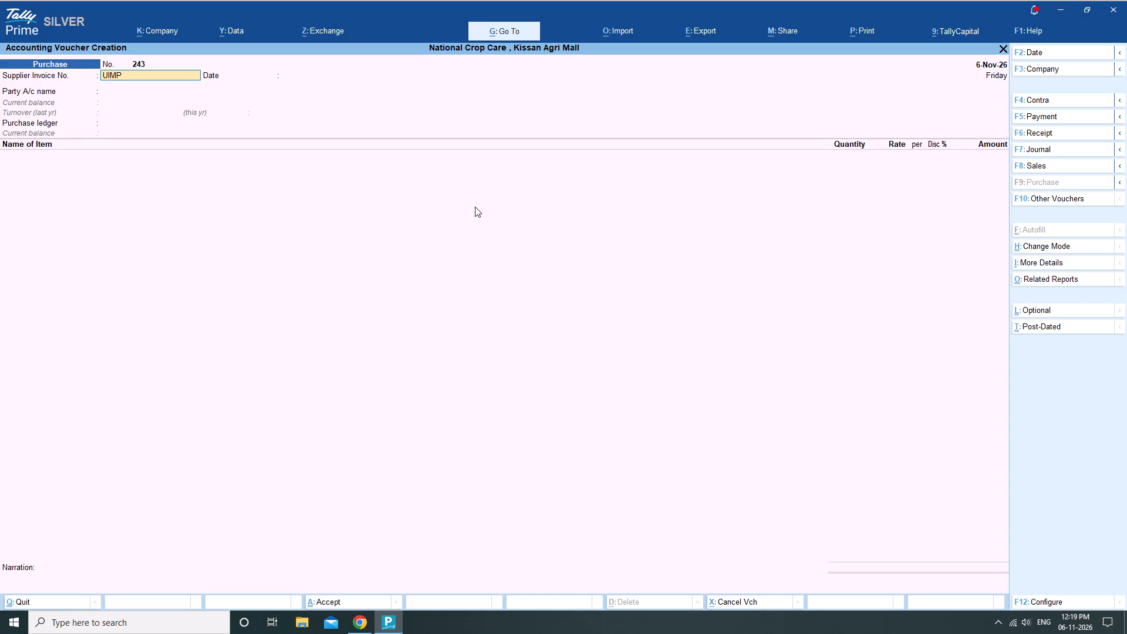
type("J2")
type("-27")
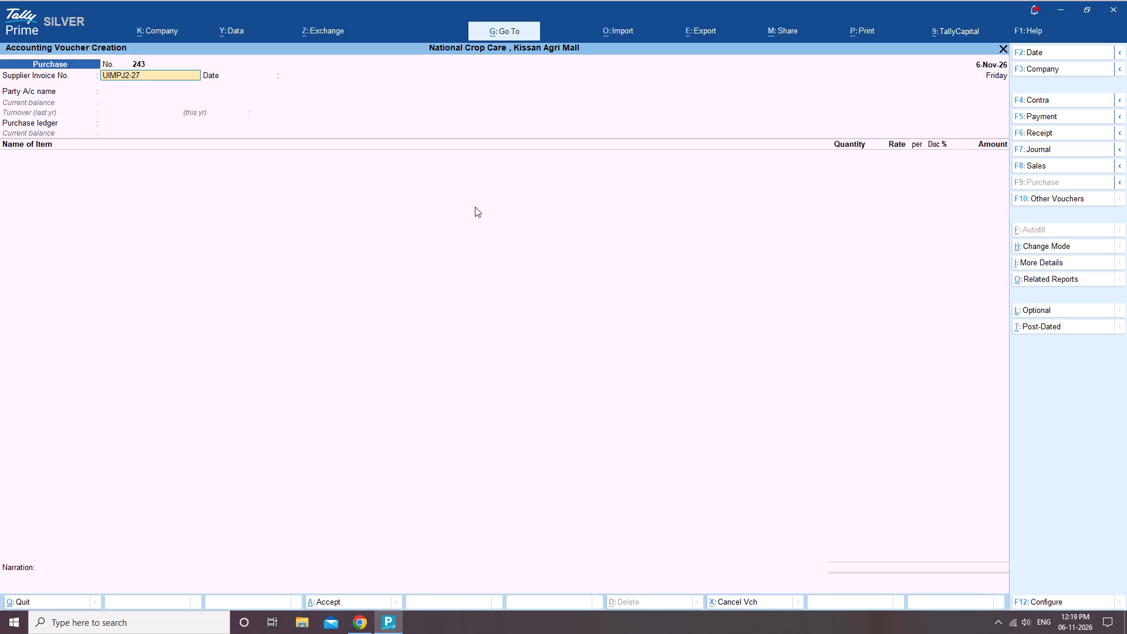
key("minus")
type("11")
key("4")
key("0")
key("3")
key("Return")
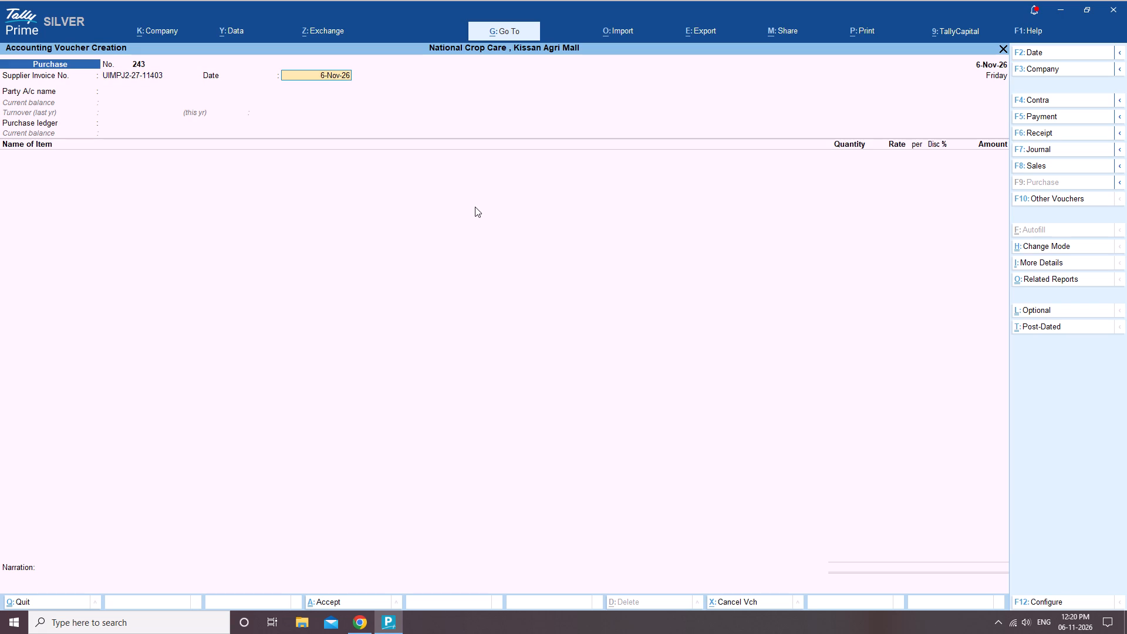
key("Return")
Set the party account to Ulink Agritech Pvt Ltd (Agro Star).
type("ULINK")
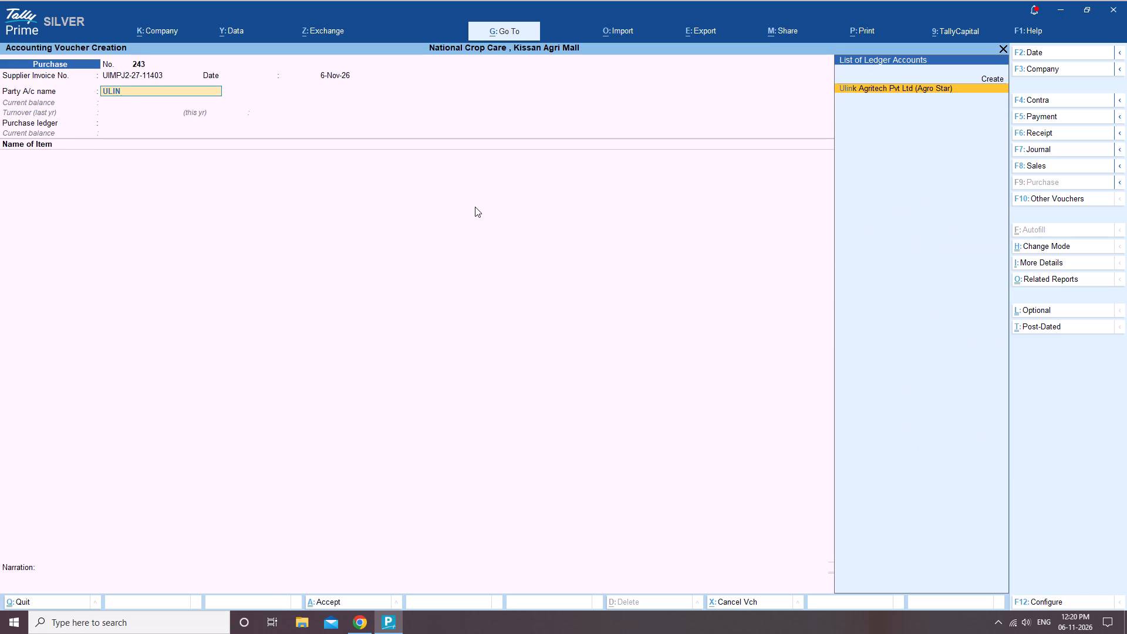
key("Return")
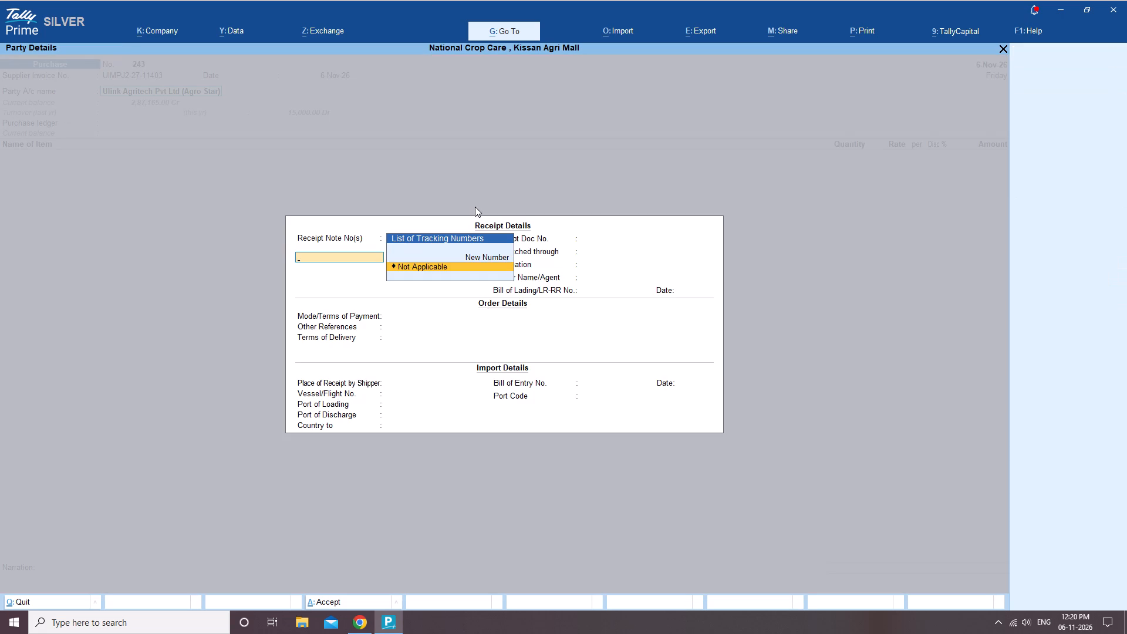
Accept the party details with the receipt note Not Applicable and other fields blank, using GST BILL PURCHASE as the purchase ledger.
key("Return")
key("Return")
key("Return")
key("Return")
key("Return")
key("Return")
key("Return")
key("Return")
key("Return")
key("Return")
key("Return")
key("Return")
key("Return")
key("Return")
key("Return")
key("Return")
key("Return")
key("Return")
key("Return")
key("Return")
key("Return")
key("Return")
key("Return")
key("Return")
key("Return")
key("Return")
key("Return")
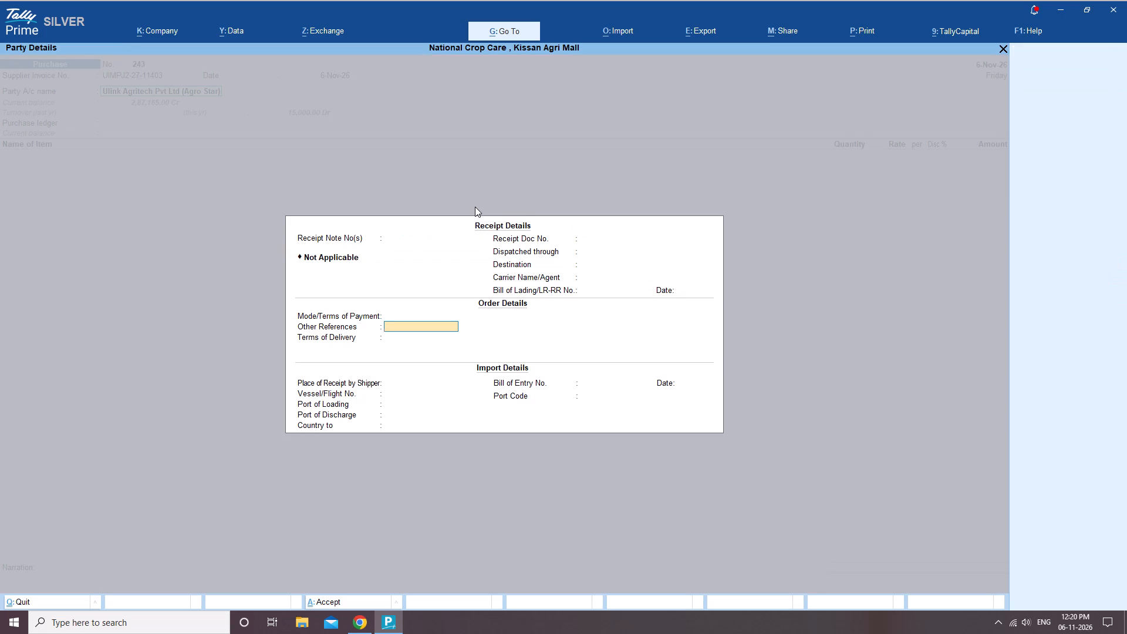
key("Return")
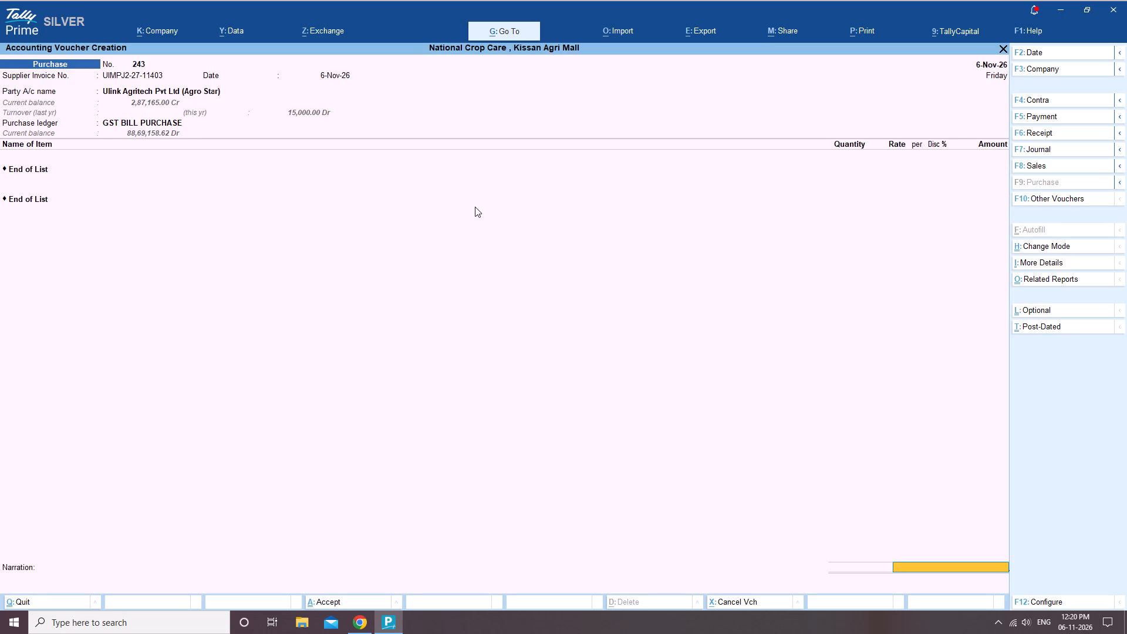
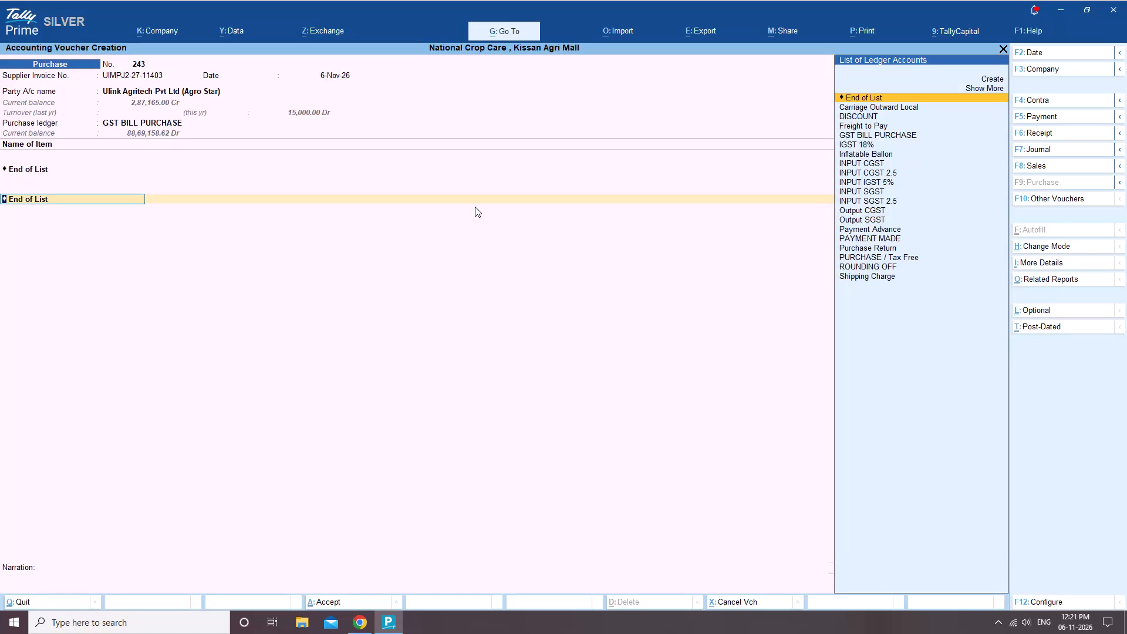
Go back from the ledger line to the first stock item line of the purchase voucher.
key("BackSpace")
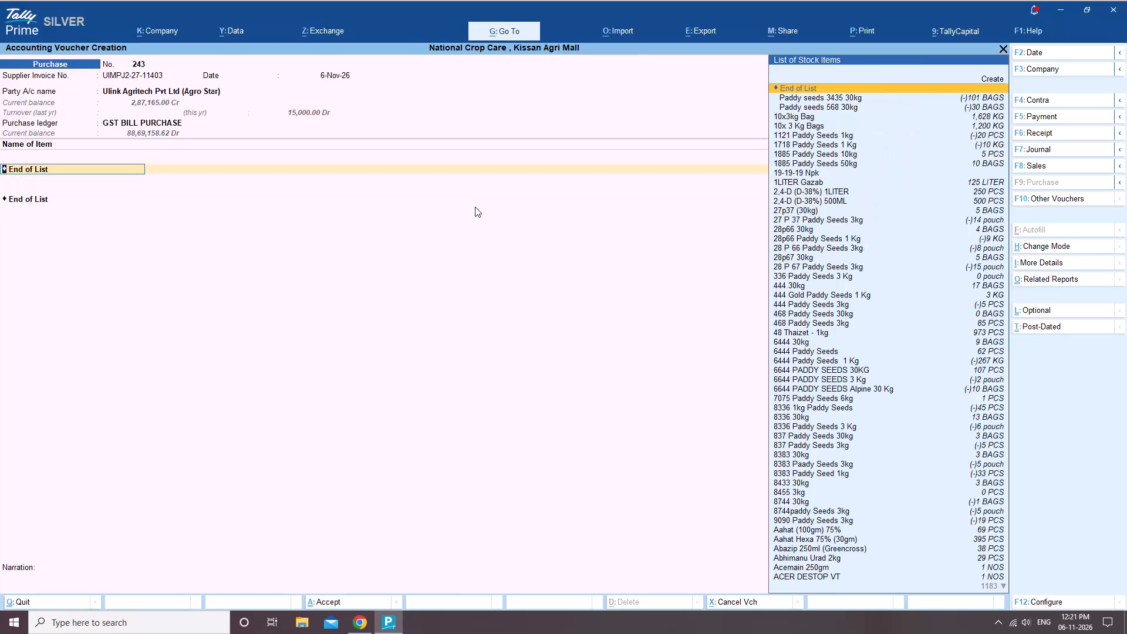
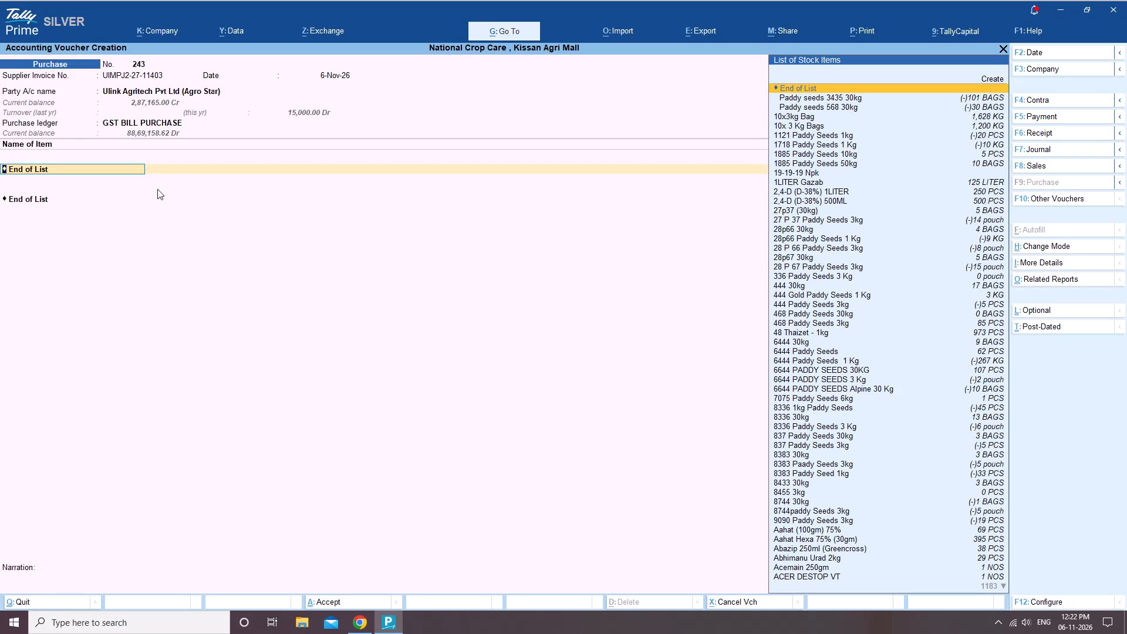
Search the stock item list for TOO, and create a new stock item named TOOTHED SICKLE (Hansiya).
type("TOO")
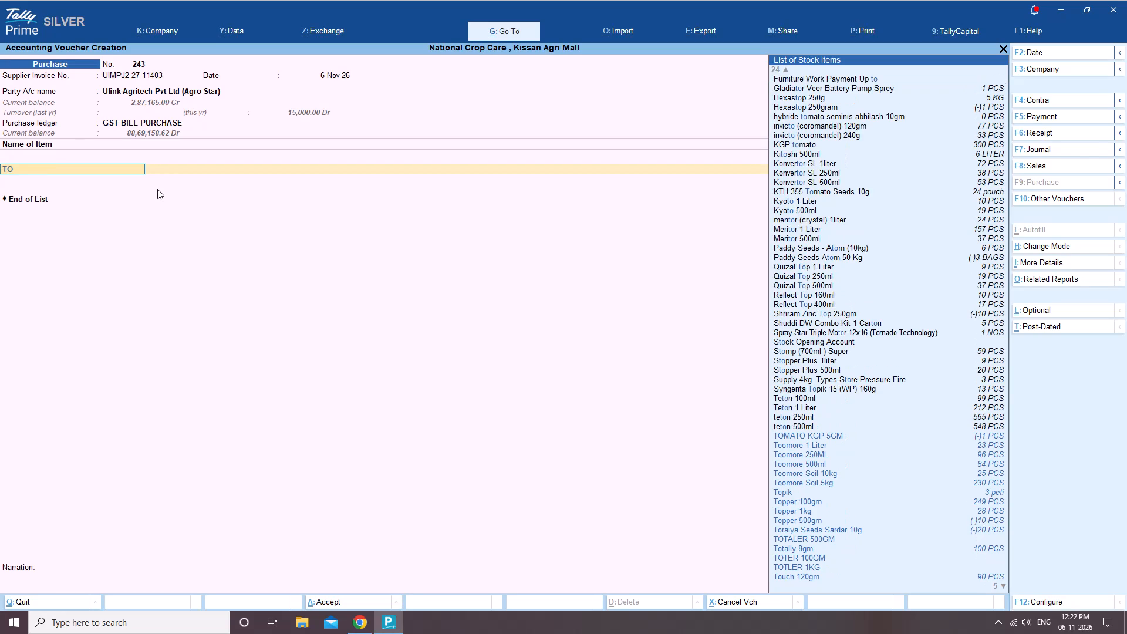
type("THJ")
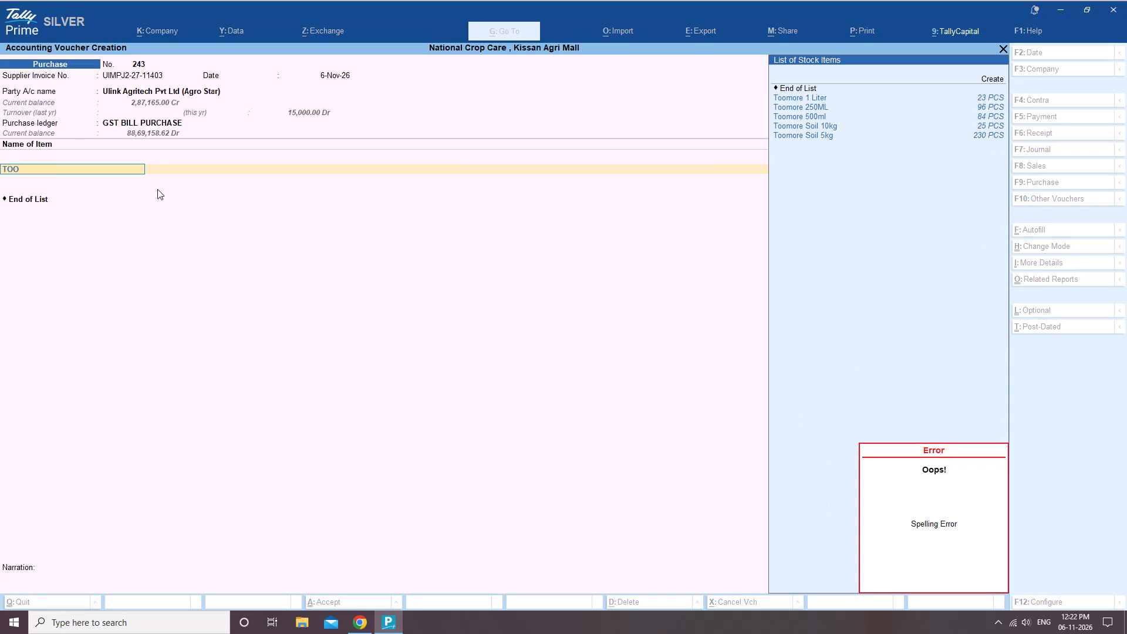
key("alt+c")
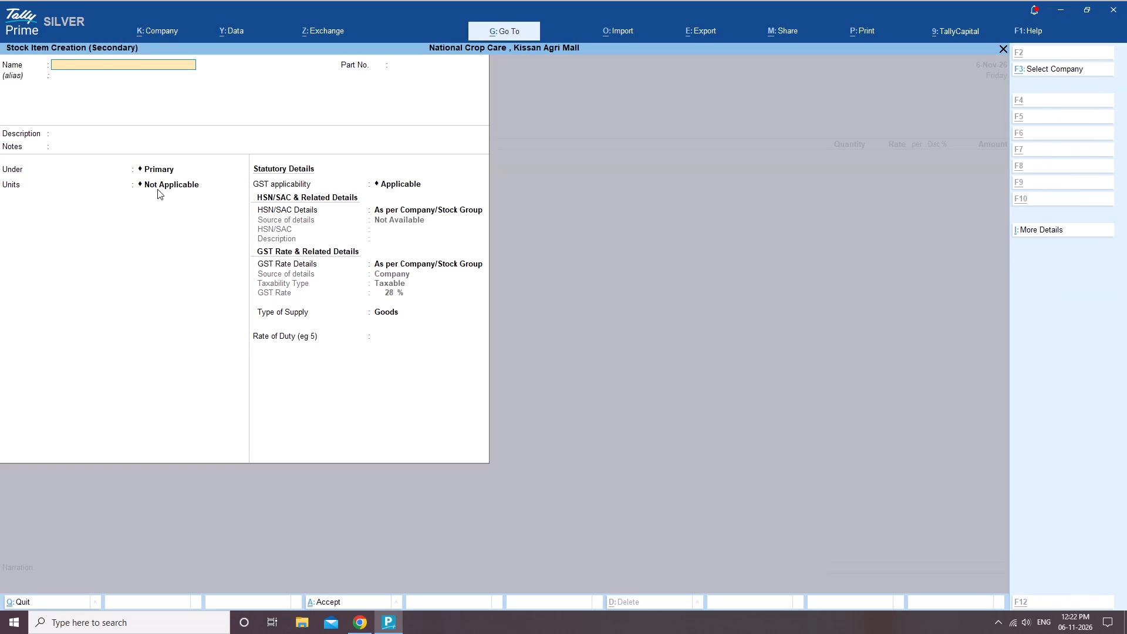
key("t")
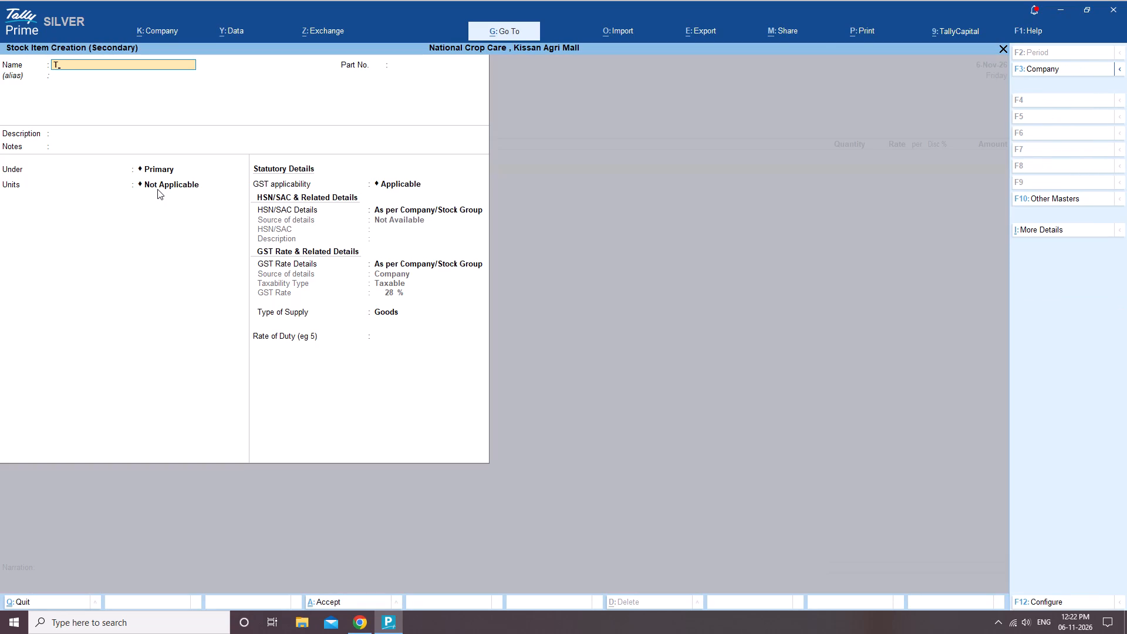
type("OO")
key("t")
type("HED")
key("space")
type("SI")
key("c")
key("k")
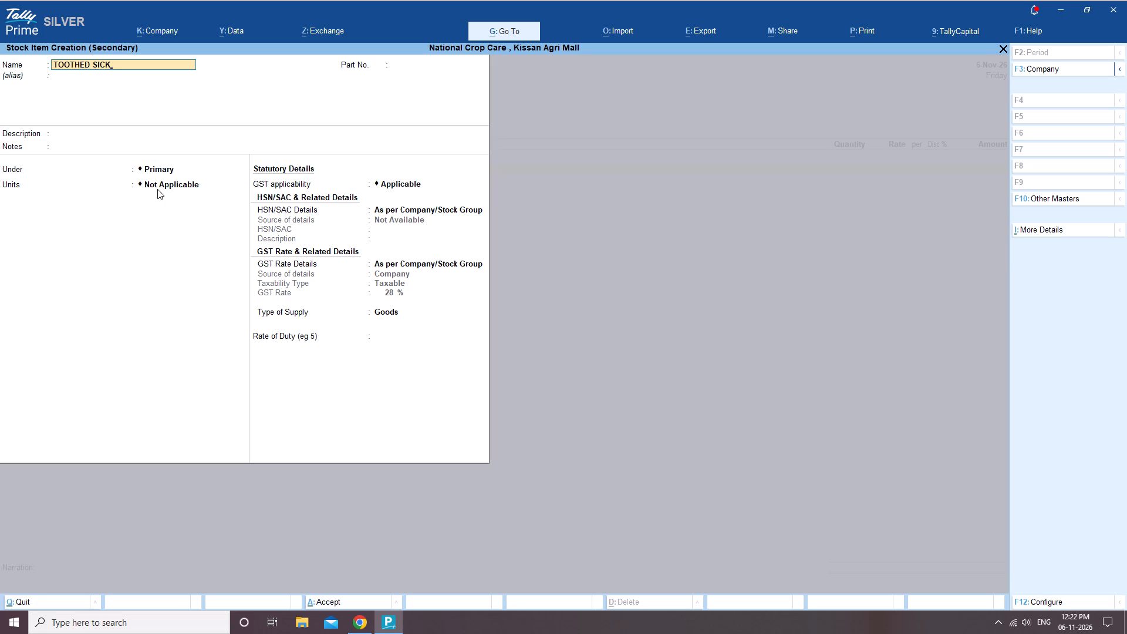
type("LE")
key("space")
key("shift+parenleft")
key("h")
key("a")
key("b")
type("siya")
key("BackSpace")
key("BackSpace")
key("BackSpace")
key("BackSpace")
key("BackSpace")
key("n")
type("siya")
key("shift+parenright")
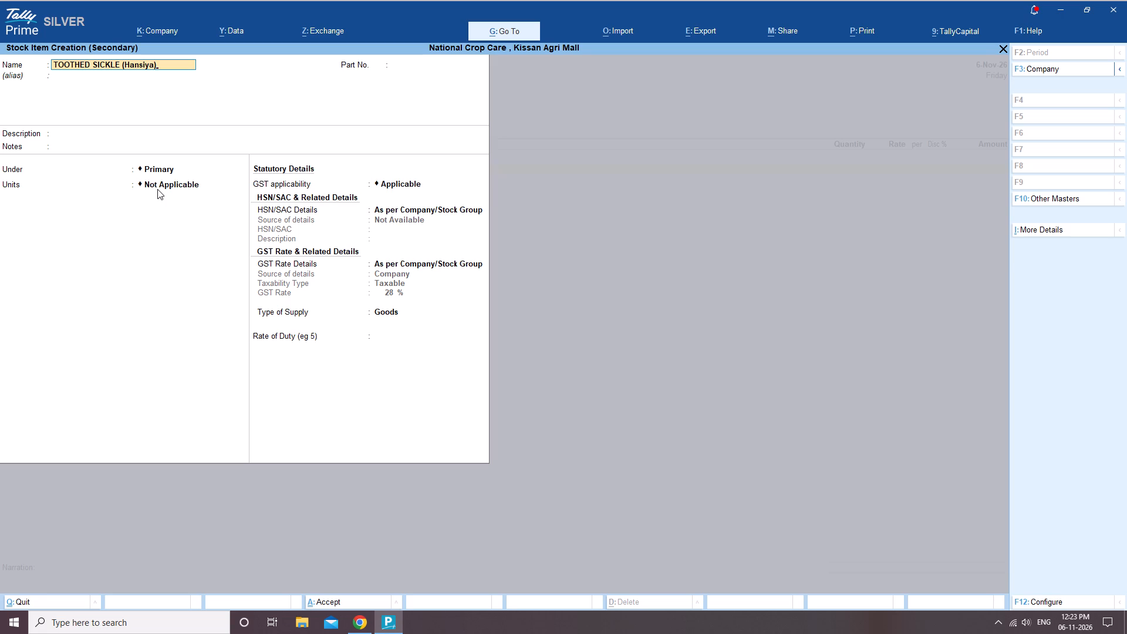
key("Return")
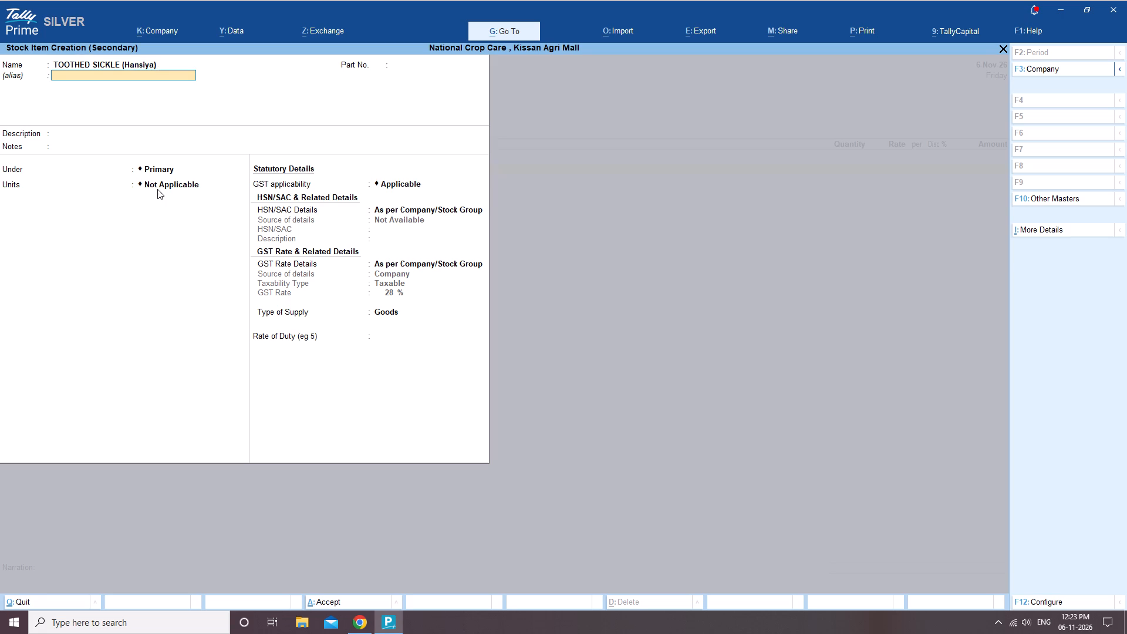
Leave the new item's alias, part number, description and notes blank, keep it under Primary, and set its units to PCS.
key("Return")
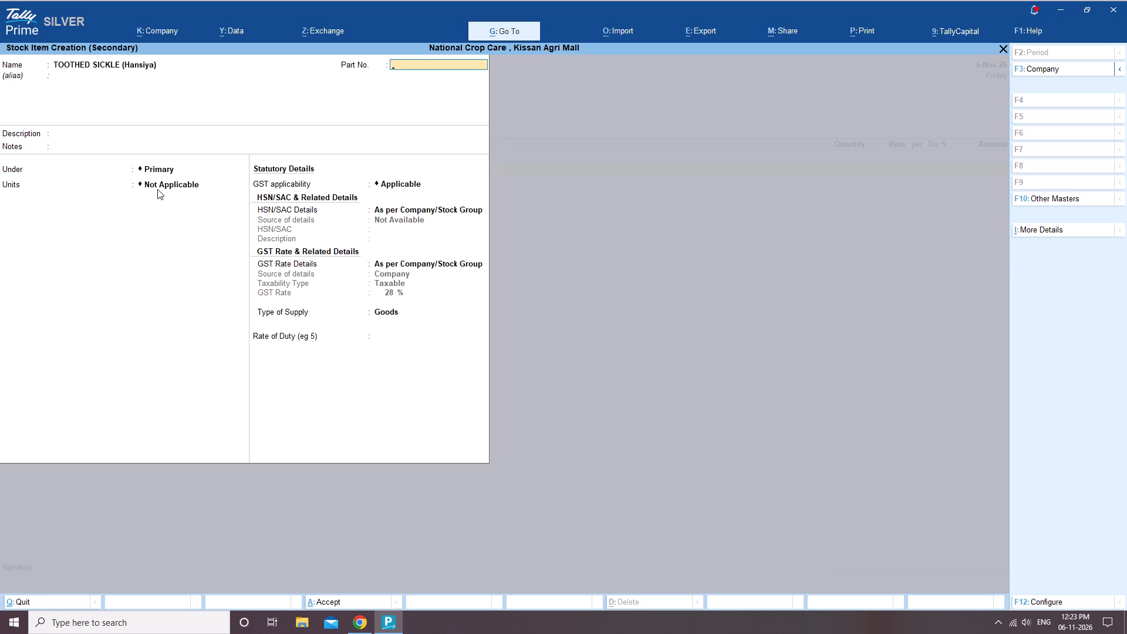
key("Return")
key("Return")
key("Return")
key("Return")
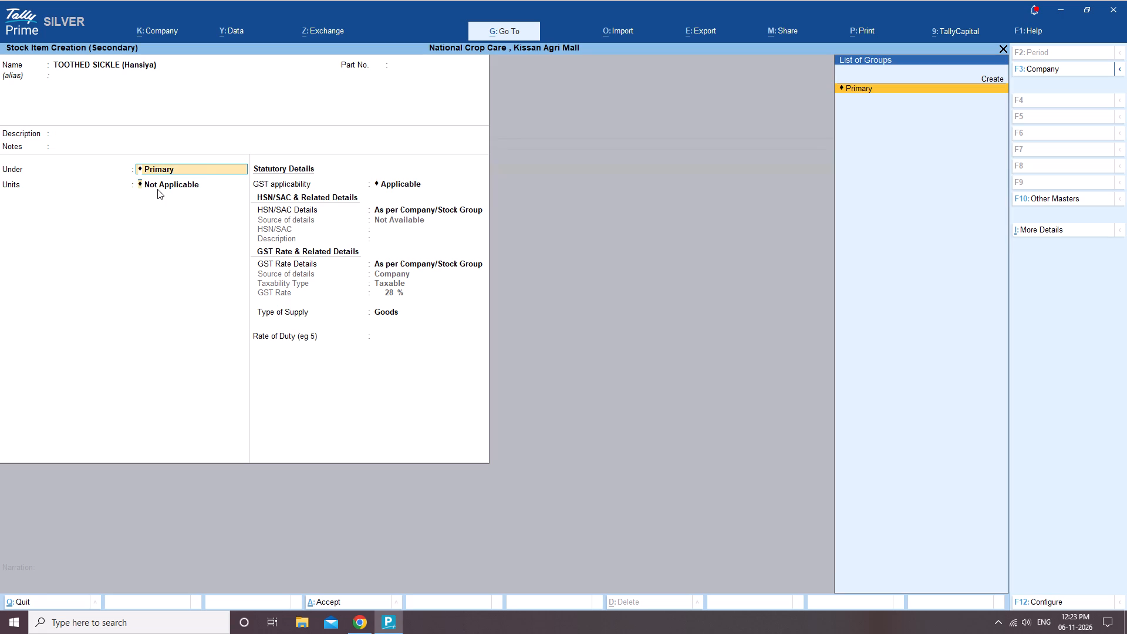
key("Down")
key("Down")
key("Down")
key("Down")
key("Down")
key("Down")
key("Down")
key("Down")
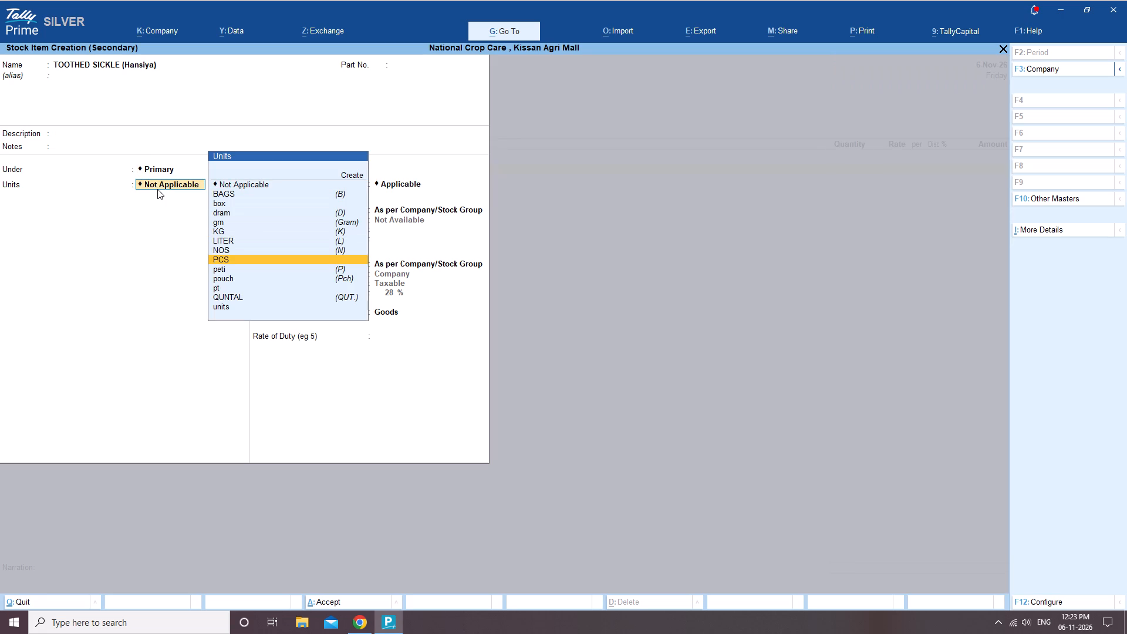
key("Return")
Set the HSN/SAC and GST rate details to Specify Details Here, taxable at 0% with supply type Goods, and save the stock item.
key("Return")
key("Down")
key("Return")
key("Return")
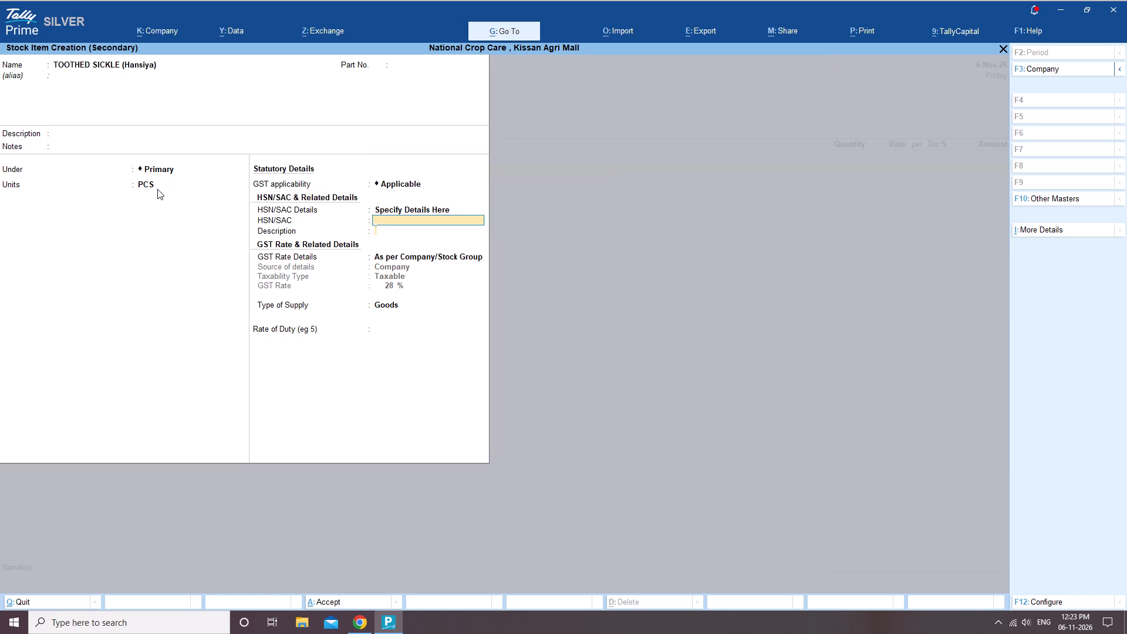
key("Return")
key("Down")
key("Return")
key("Return")
key("Return")
key("Return")
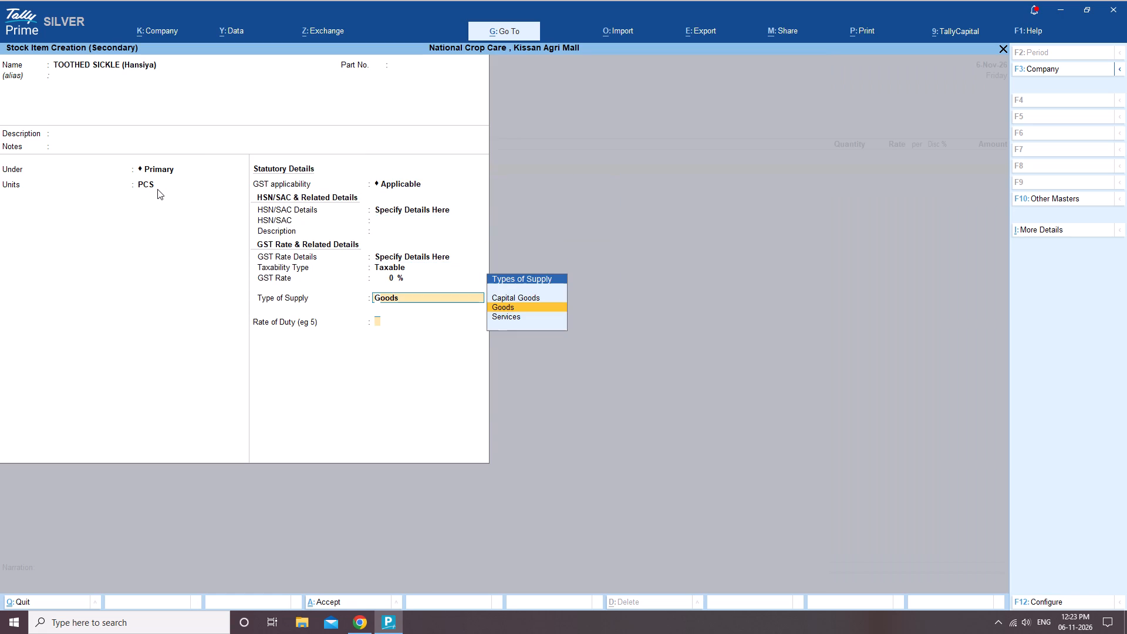
key("Return")
key("Return")
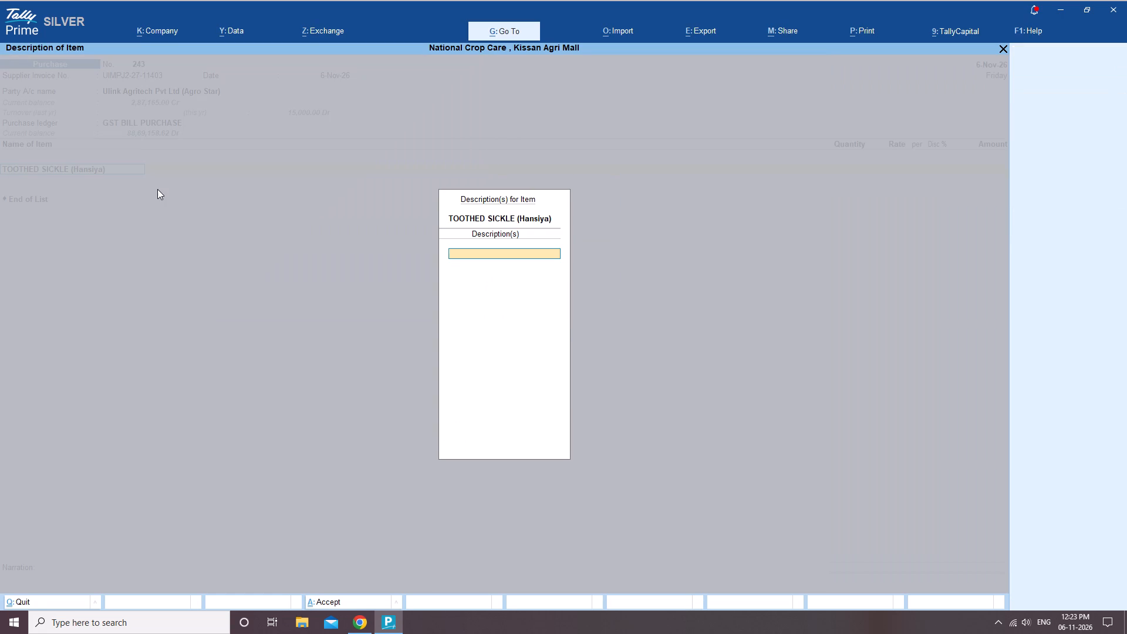
Leave the item description blank and allocate 20 PCS of TOOTHED SICKLE (Hansiya) to Main Location at a rate of 20.00.
key("Return")
key("Return")
key("m")
key("Return")
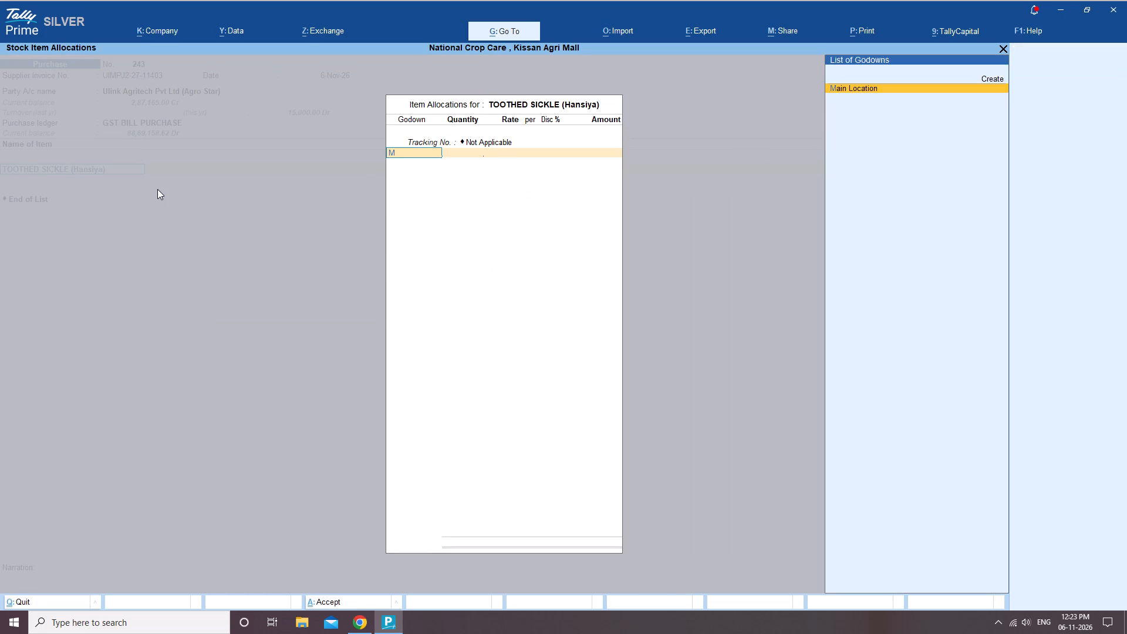
type("20")
key("Return")
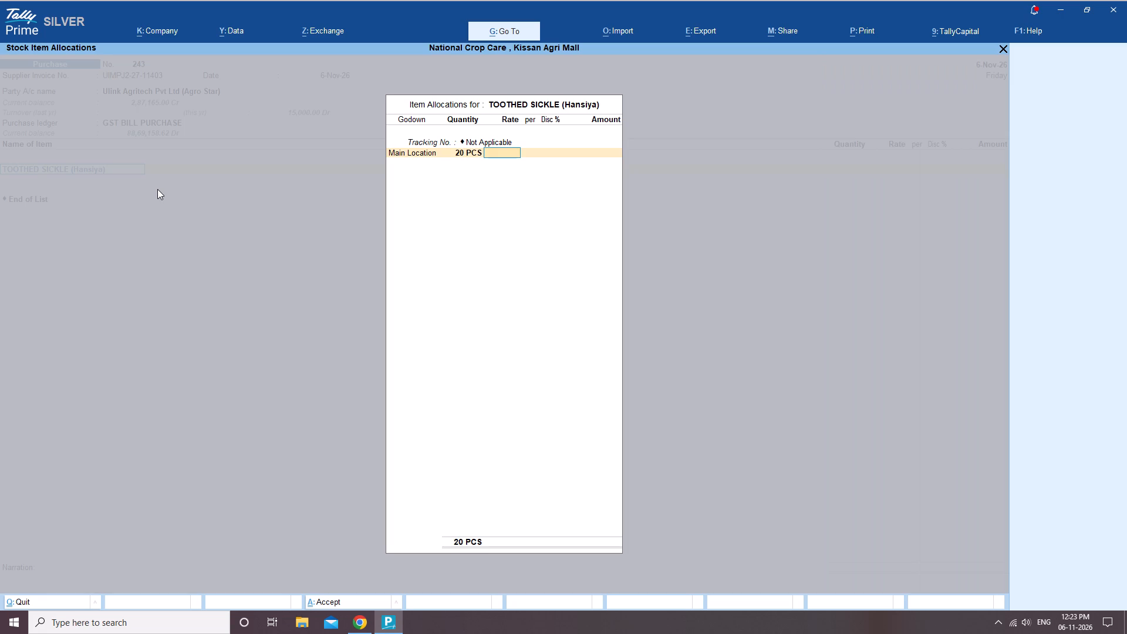
type("20")
key("Return")
key("Return")
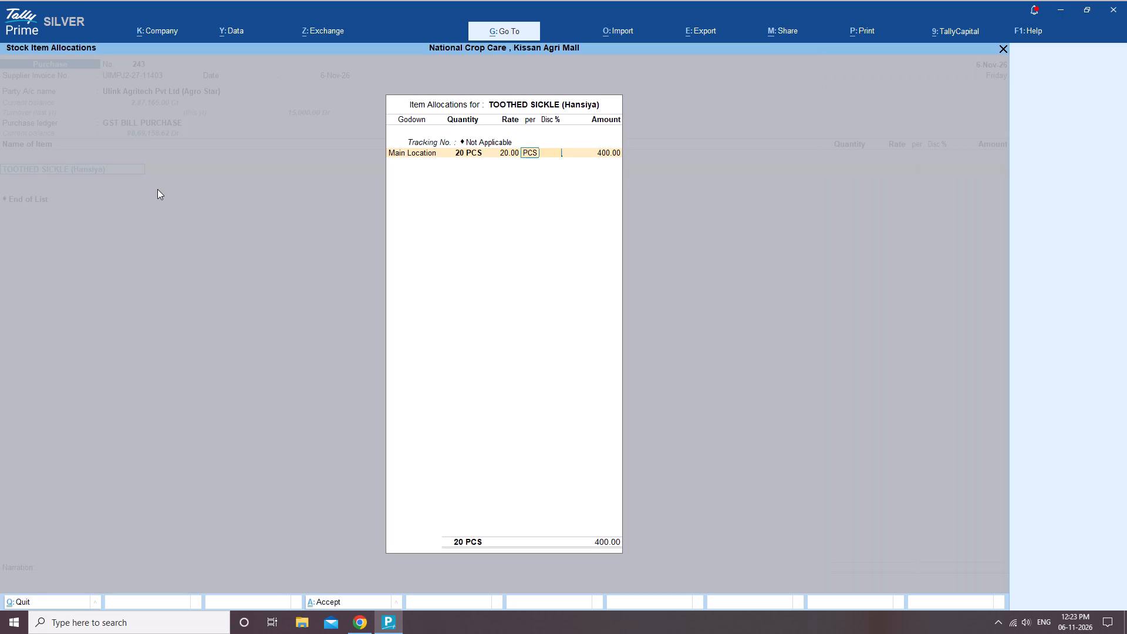
key("Return")
Set the allocation amount to 2400 and complete the sickle's line in the purchase voucher.
type("240")
key("0")
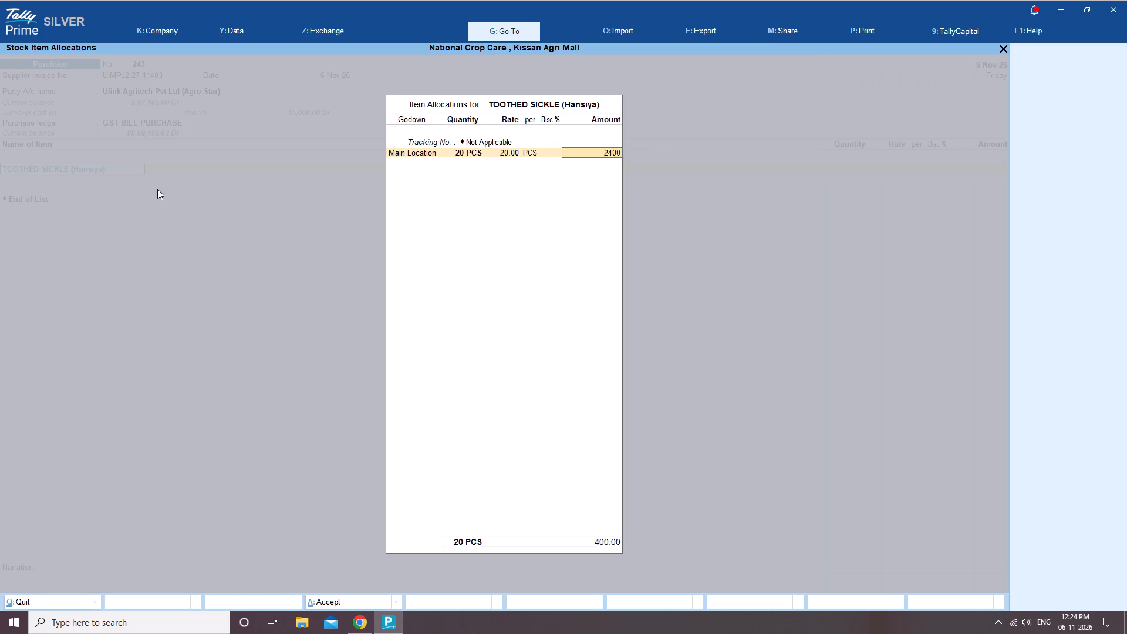
key("Return")
key("Return")
key("Return")
key("Return")
key("Return")
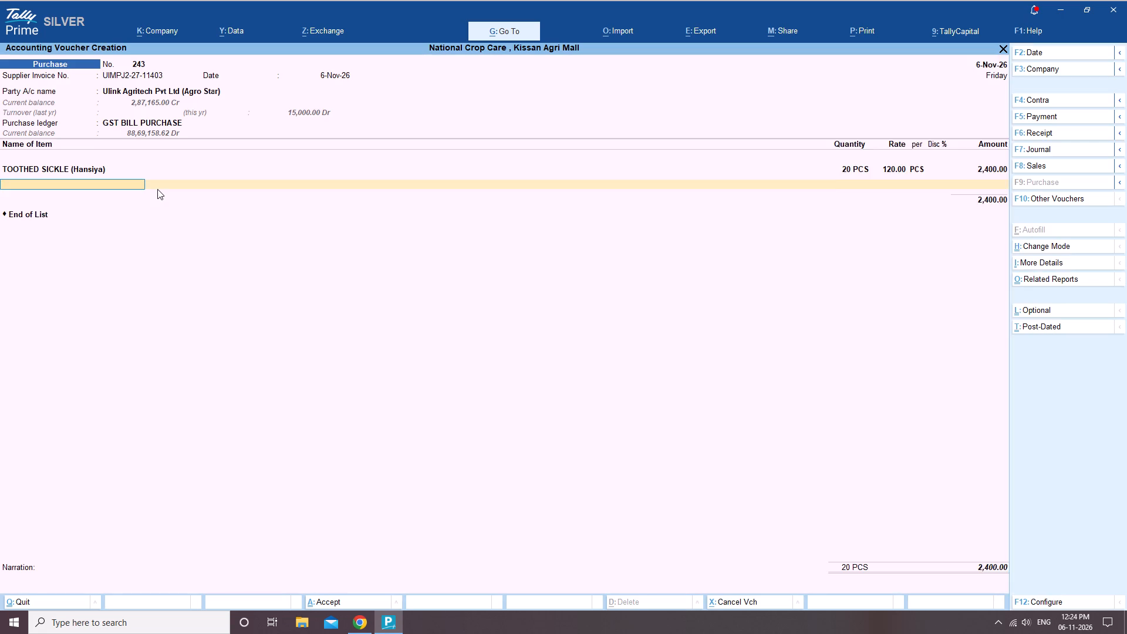
End the voucher's item list, leave the narration blank, and bring the purchase voucher to its final acceptance.
key("Return")
key("Return")
key("Return")
key("Return")
key("Return")
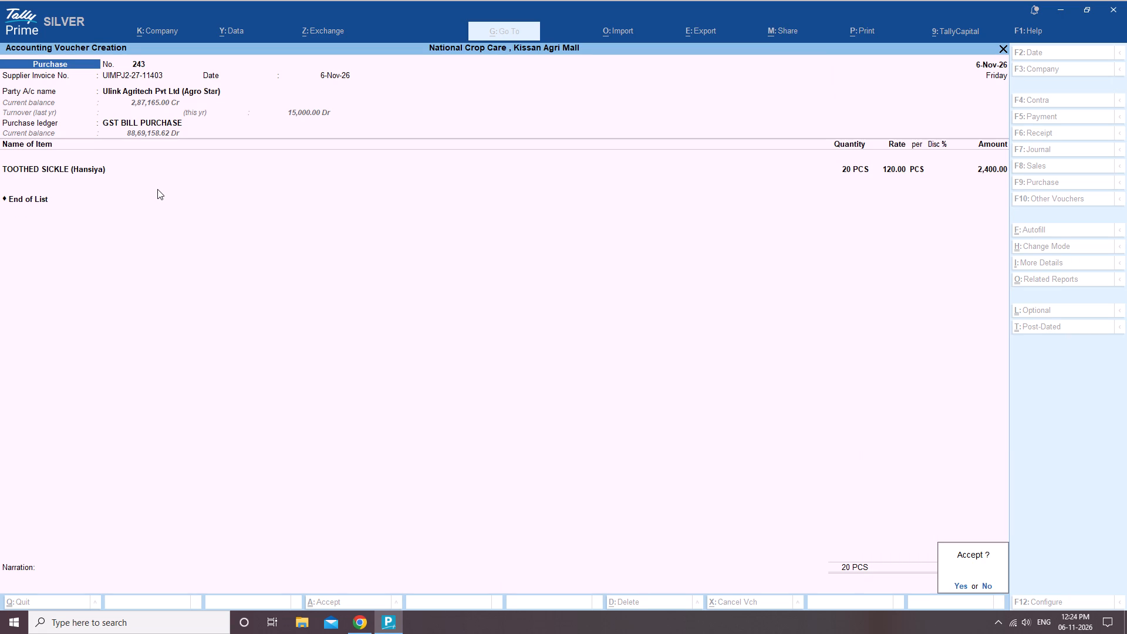
left_click(53, 172)
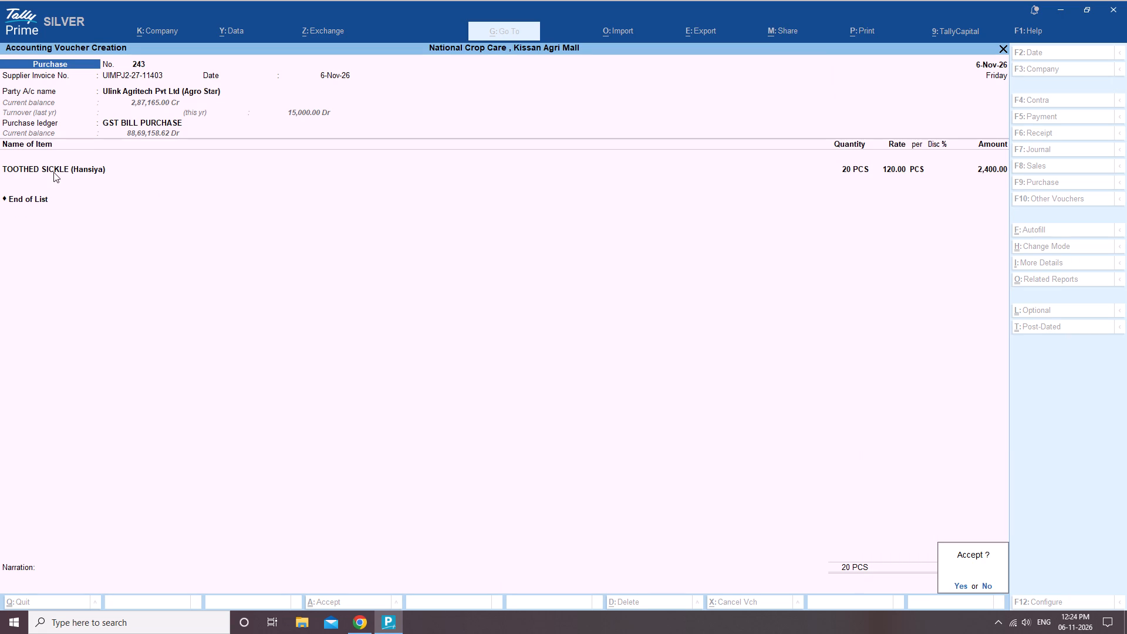
left_click(53, 172)
Switch to myBillBook and start a new inventory item named Toothed Sickle Hansiya (Agrostar).
key("alt+Tab")
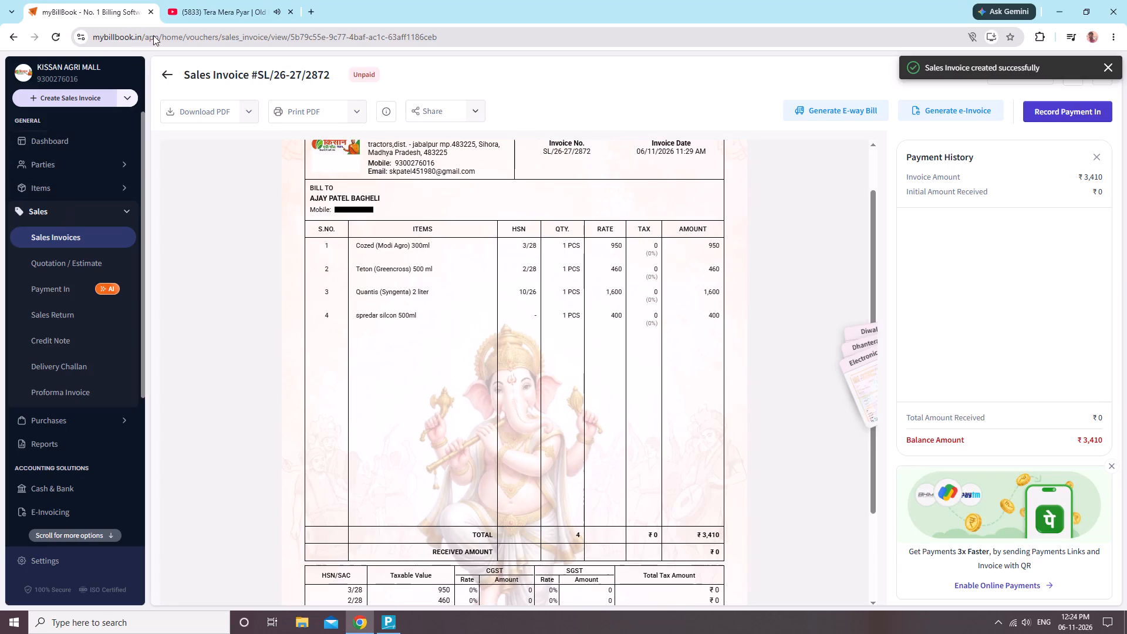
left_click(42, 193)
left_click(1059, 166)
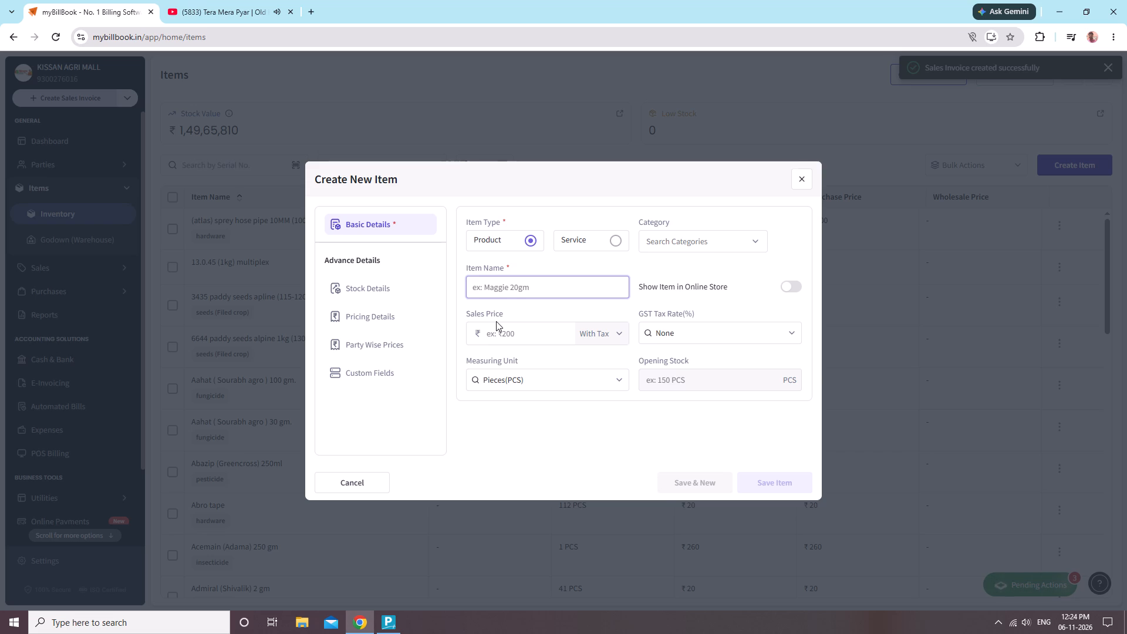
key("t")
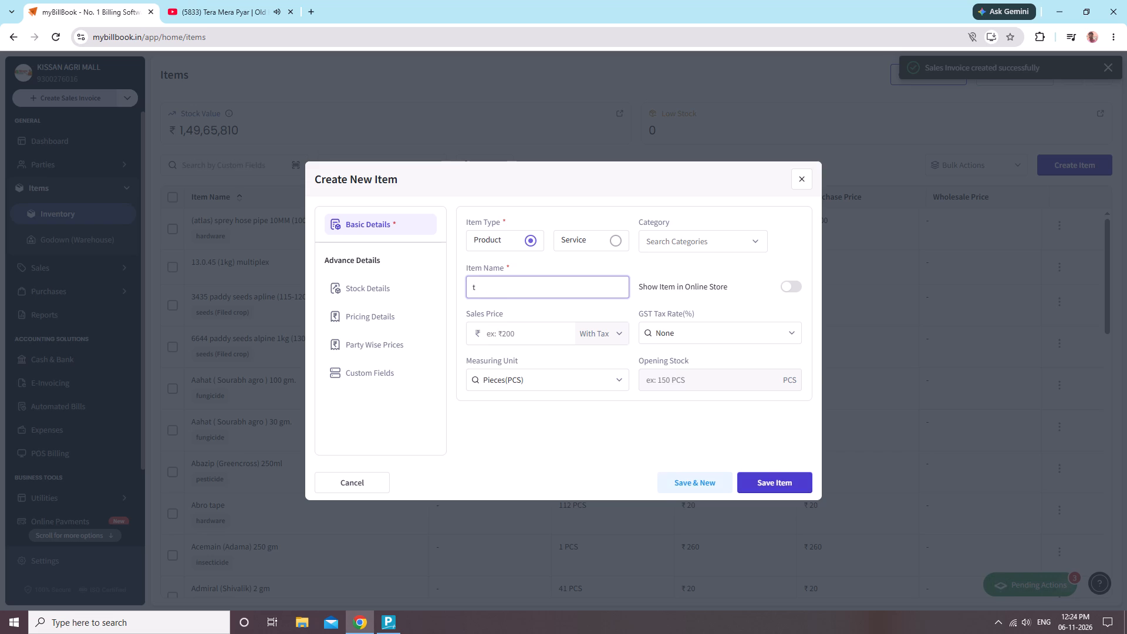
key("BackSpace")
key("shift+t")
type("oothed")
key("space")
type("Sickl")
type("e")
key("space")
key("shift+h")
type("ansiya")
key("space")
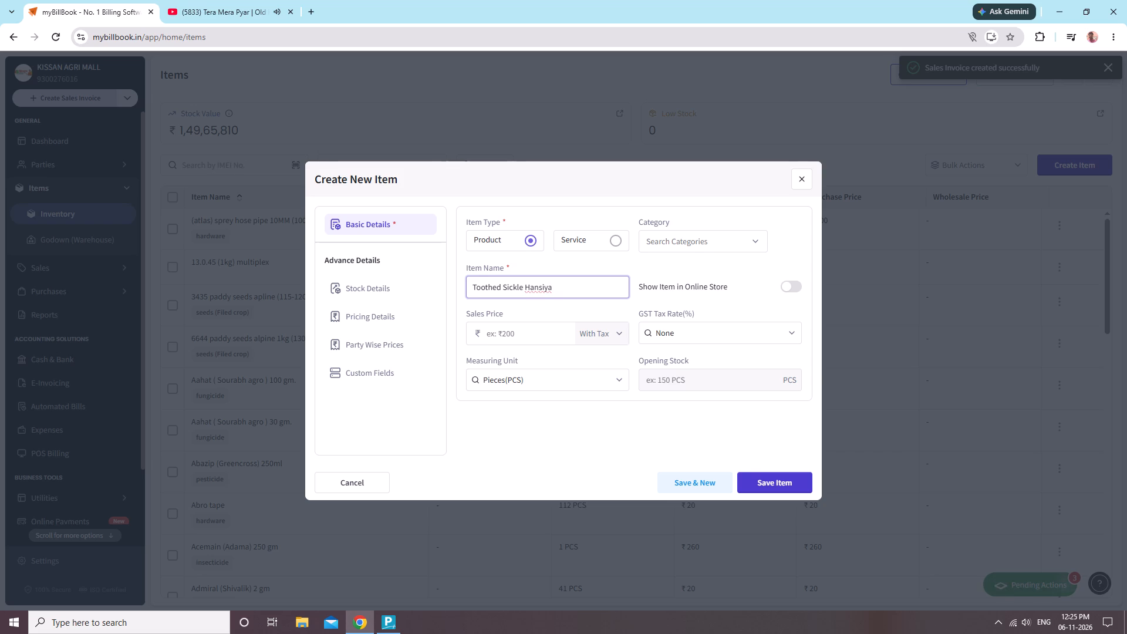
key("shift+parenleft")
type("Agro")
type("star")
key("shift+parenright")
key("space")
Assign the new sickle item to the hardware category.
left_click(704, 237)
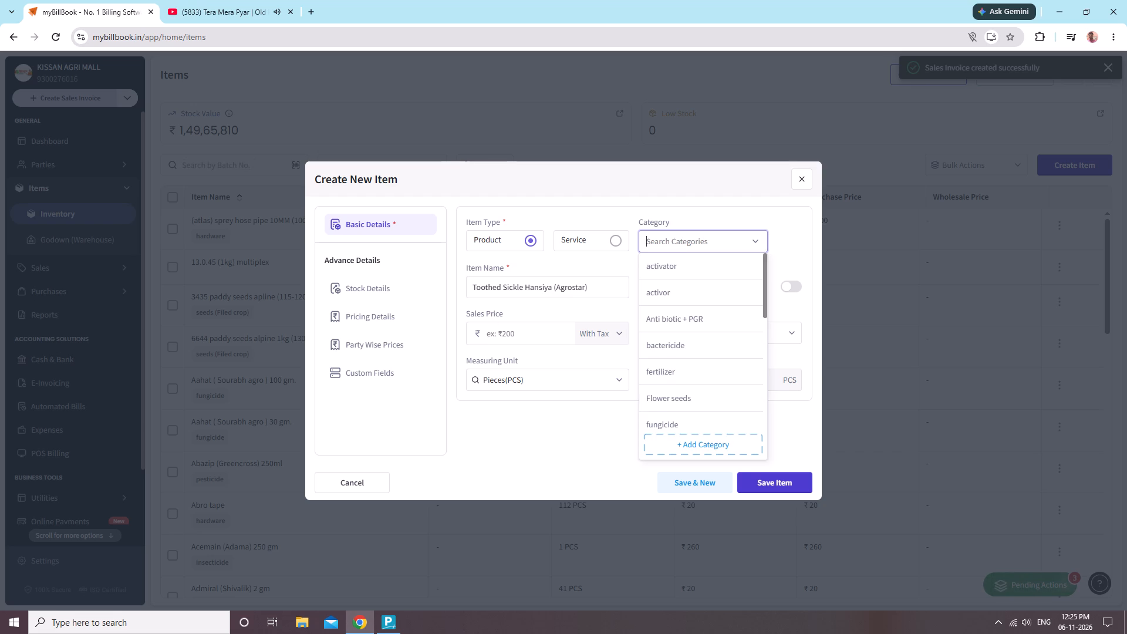
type("ha")
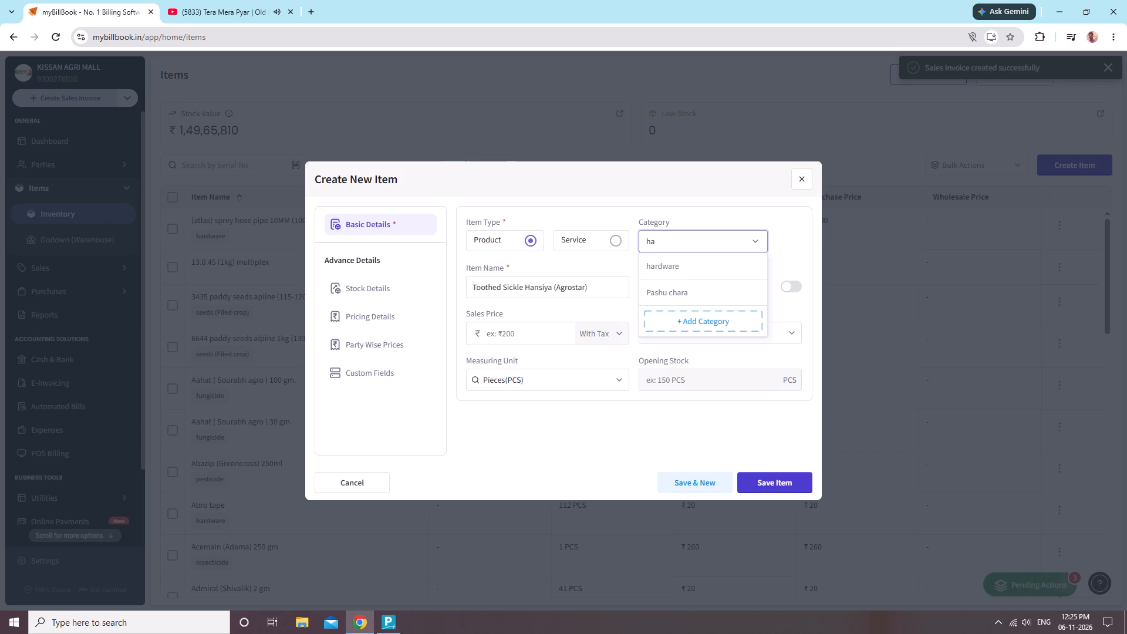
left_click(708, 265)
Enter an opening stock of 20 PCS in the item's stock details.
left_click(374, 278)
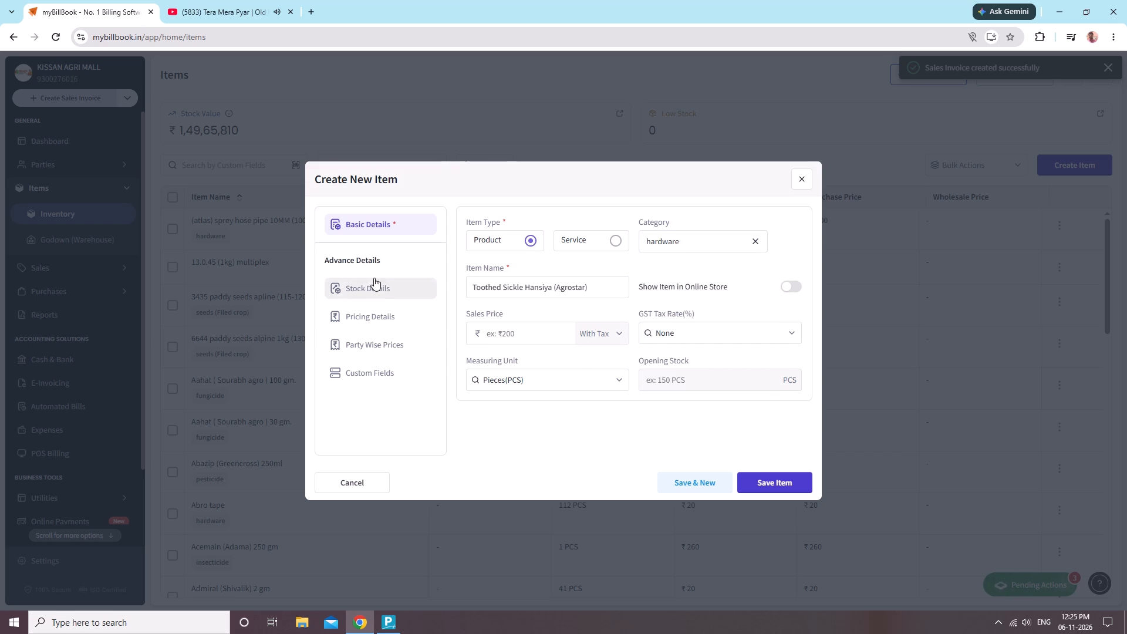
left_click(541, 372)
left_click(532, 404)
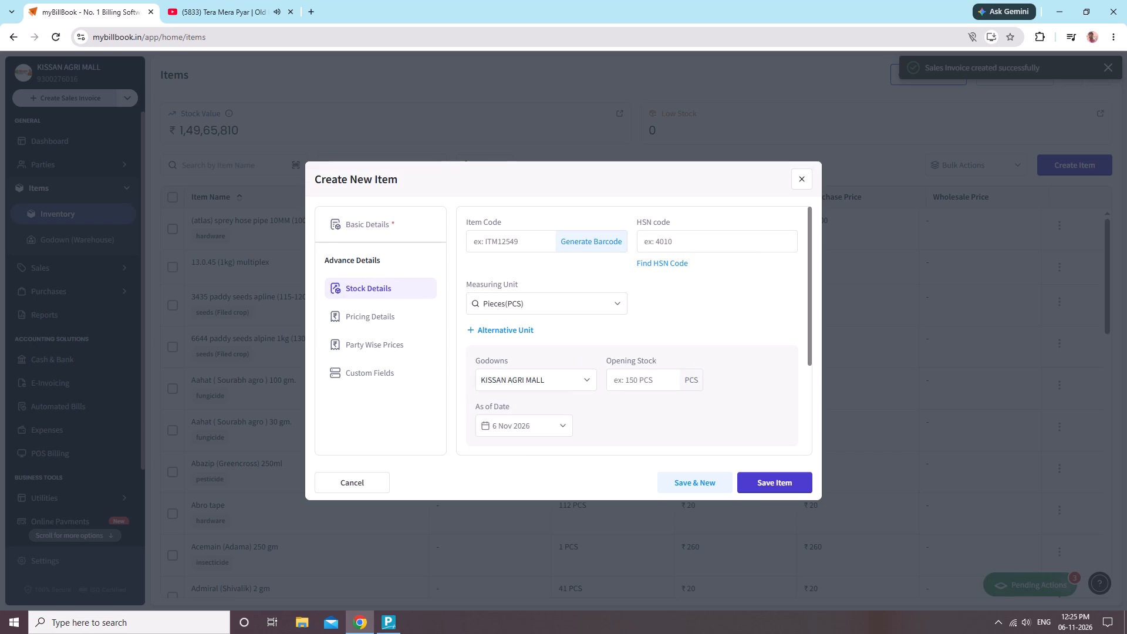
left_click(649, 378)
type("20")
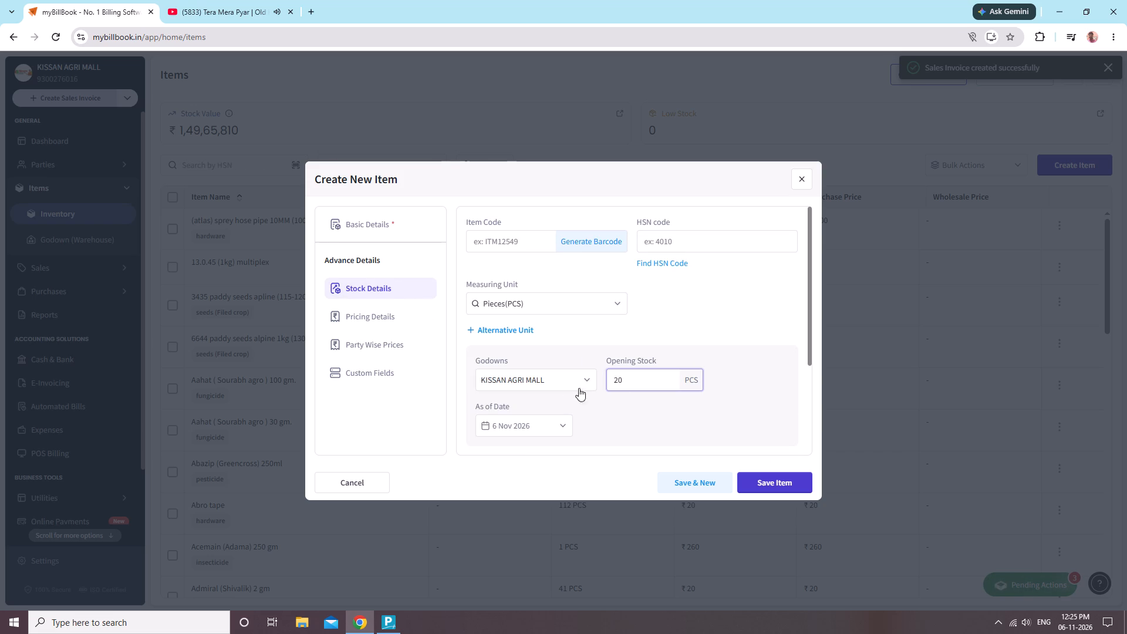
Set the item's sales price and purchase price to 170 each, save it, and return to the item list.
left_click(384, 315)
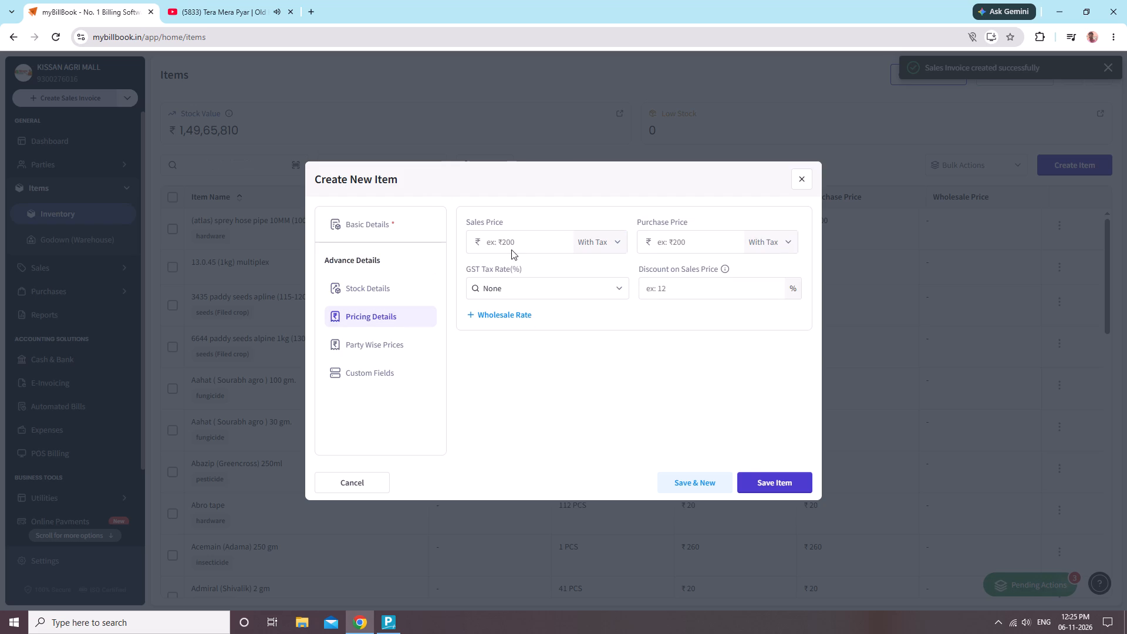
left_click(511, 249)
left_click(523, 244)
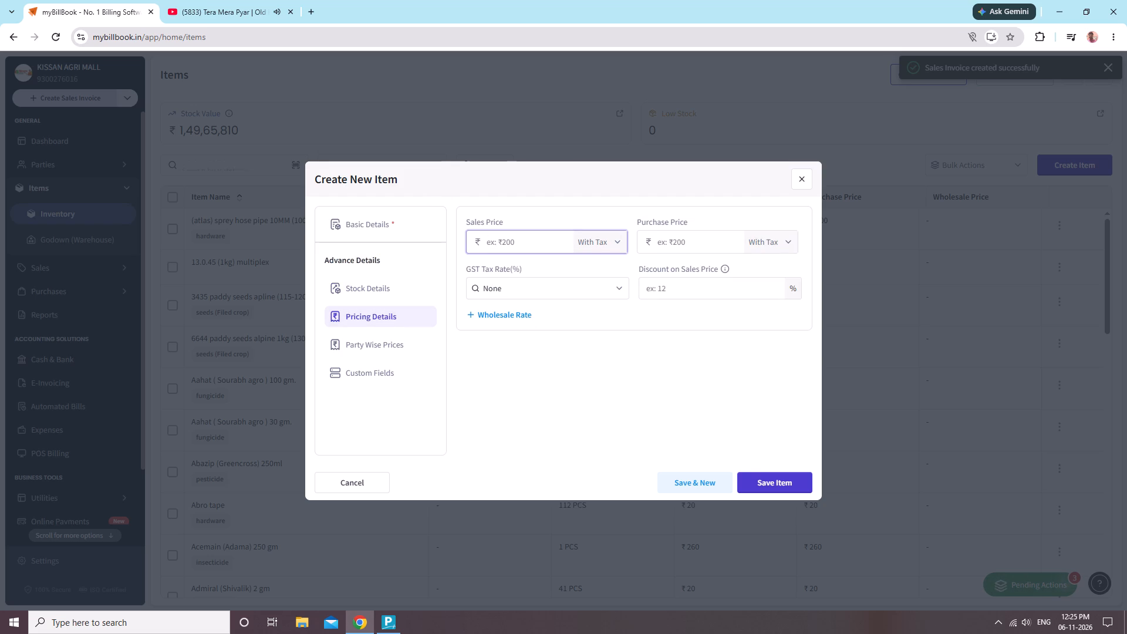
type("170")
left_click(694, 242)
type("170")
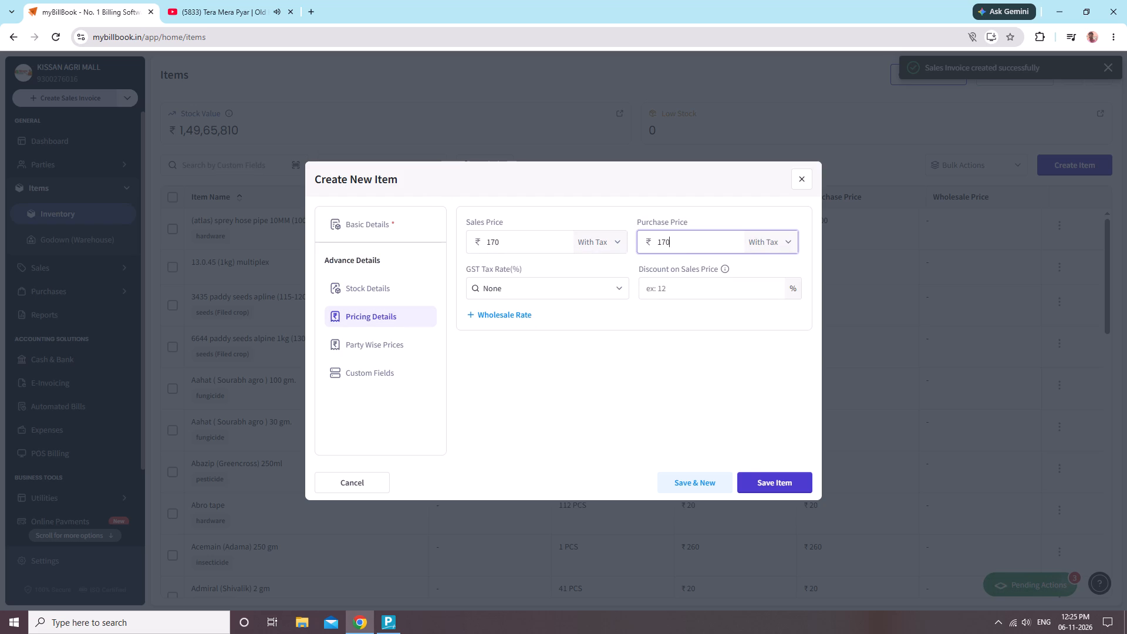
left_click(755, 485)
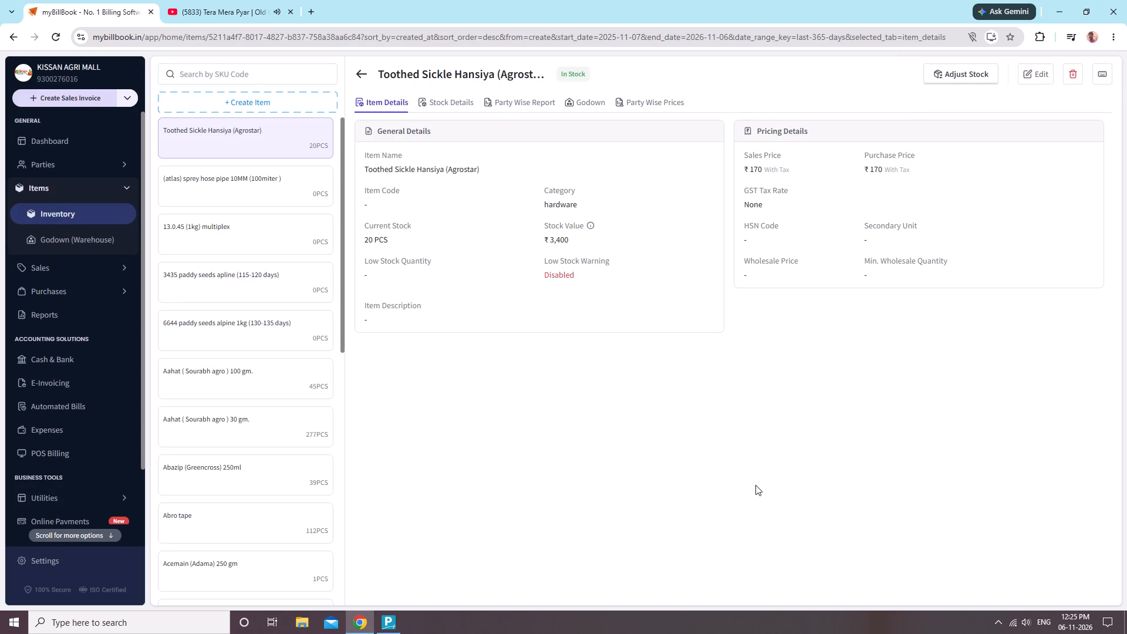
left_click(755, 485)
left_click(354, 72)
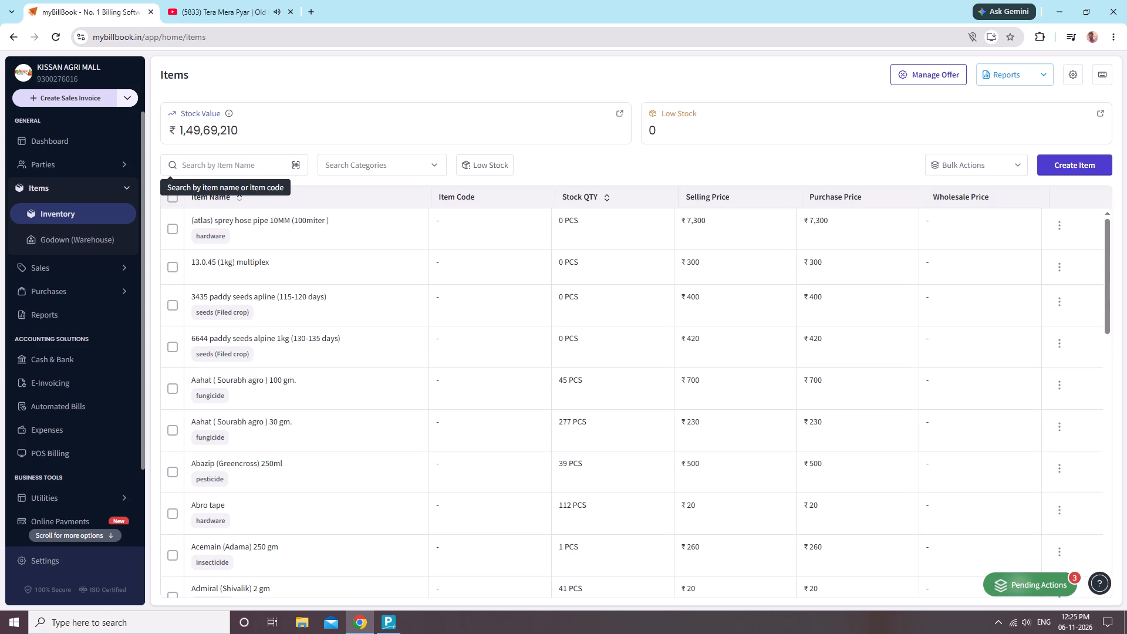
left_click(234, 164)
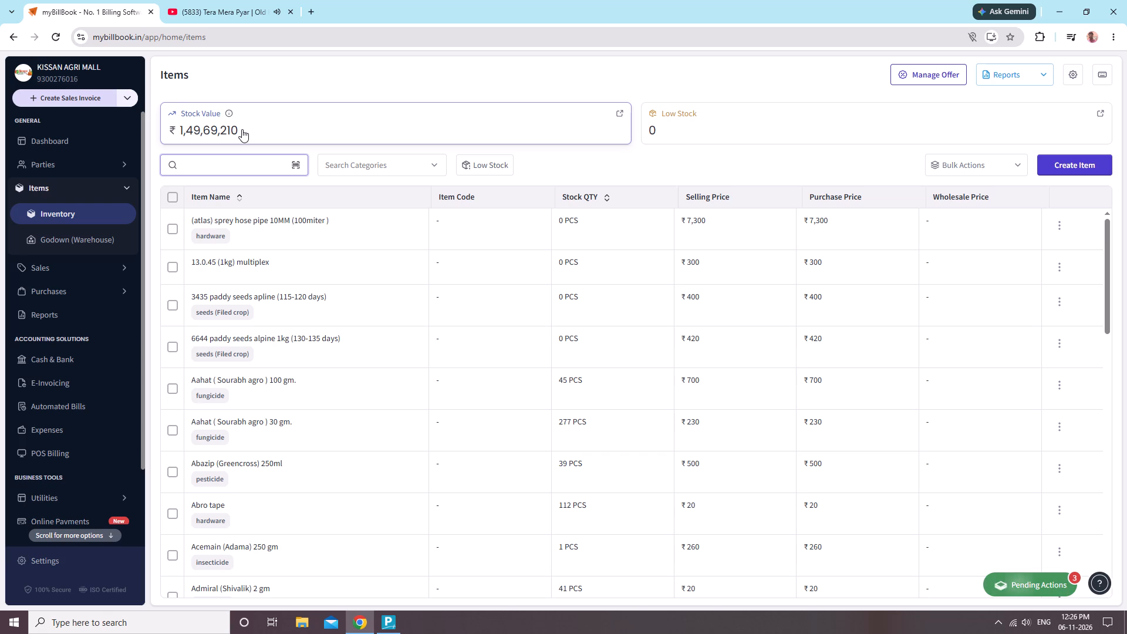
Switch back to TallyPrime and quit the purchase voucher without accepting it, returning to the Gateway of Tally.
key("alt+Tab")
key("Escape")
key("Escape")
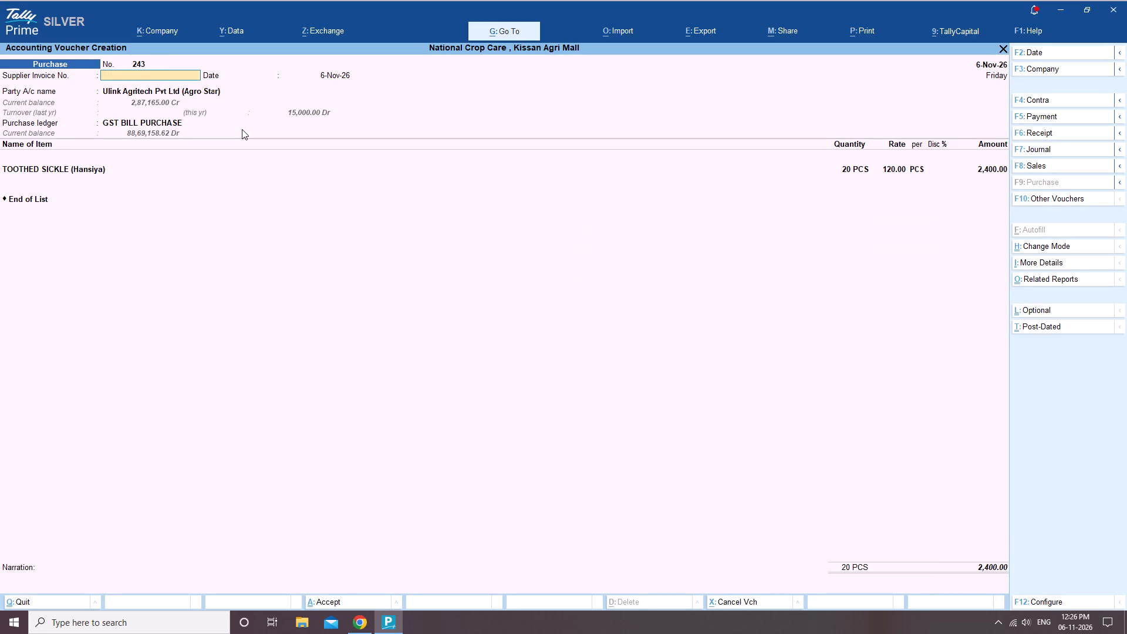
key("Escape")
key("Escape")
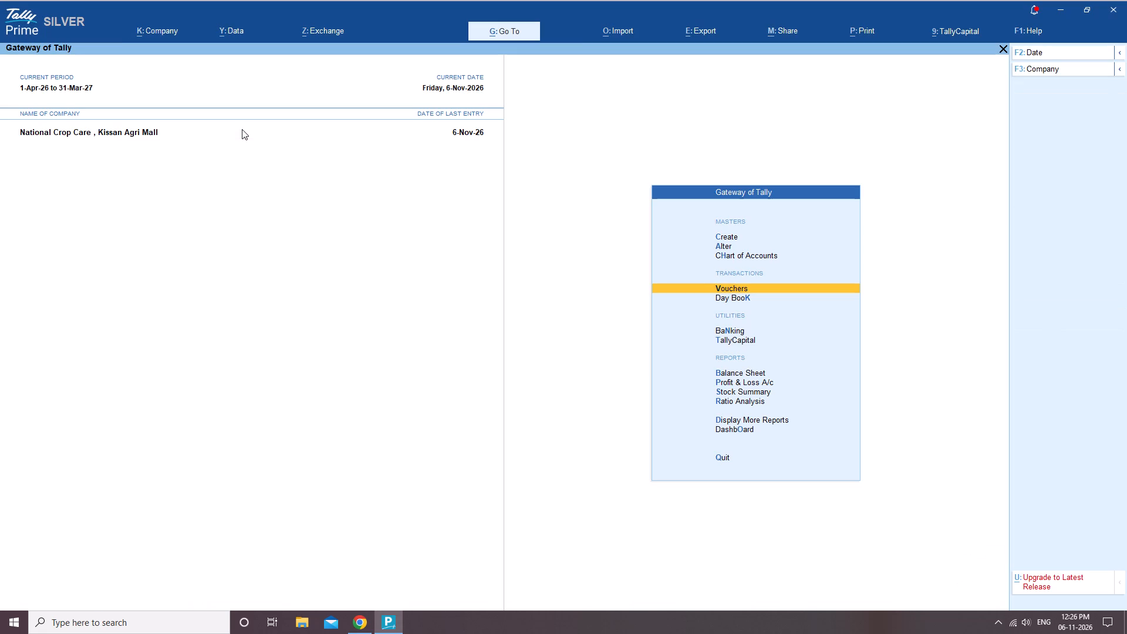
Open the Day Book to check the vouchers recorded for 6-Nov-26, and return to the Gateway of Tally.
key("Down")
key("Return")
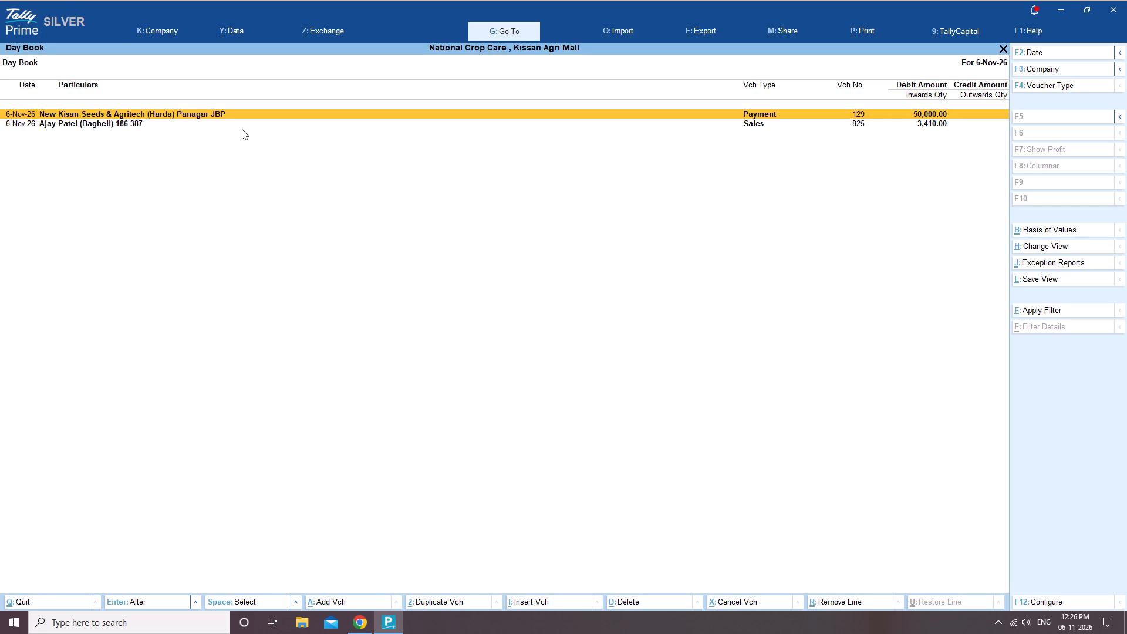
key("Escape")
key("Escape")
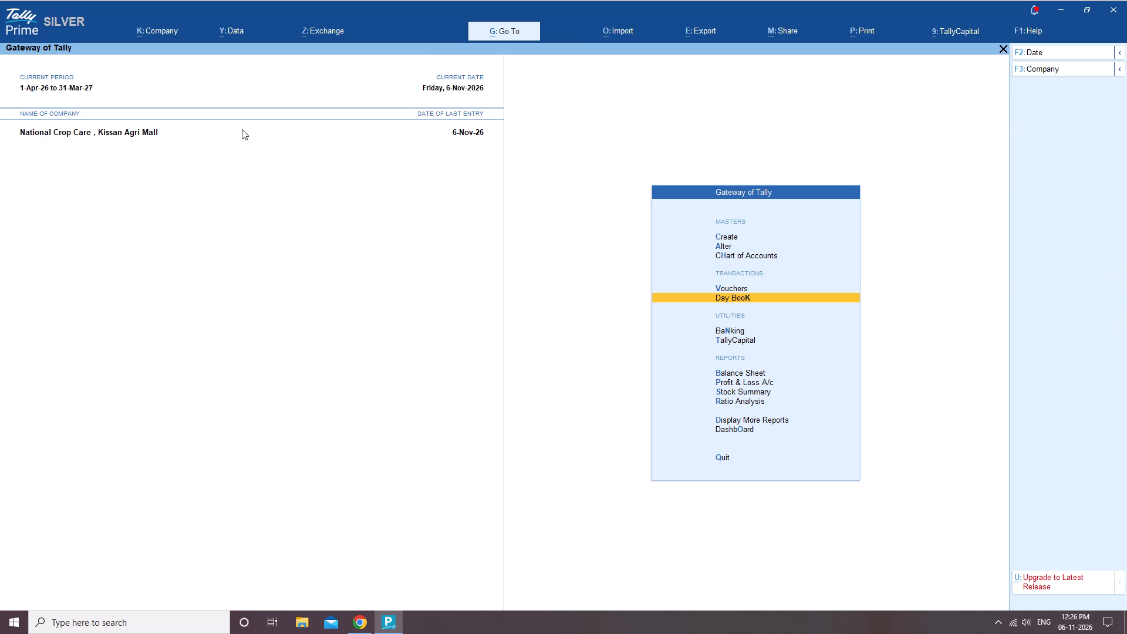
key("n")
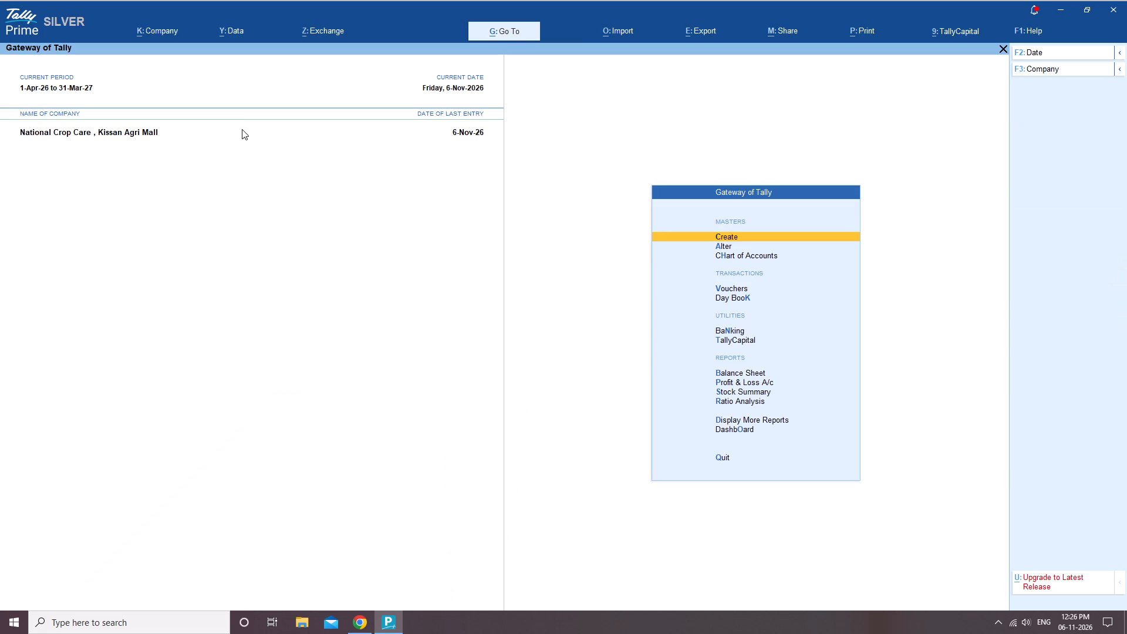
Search the ledgers available for alteration for the discount ledger, and return to the Gateway of Tally.
key("Down")
key("Return")
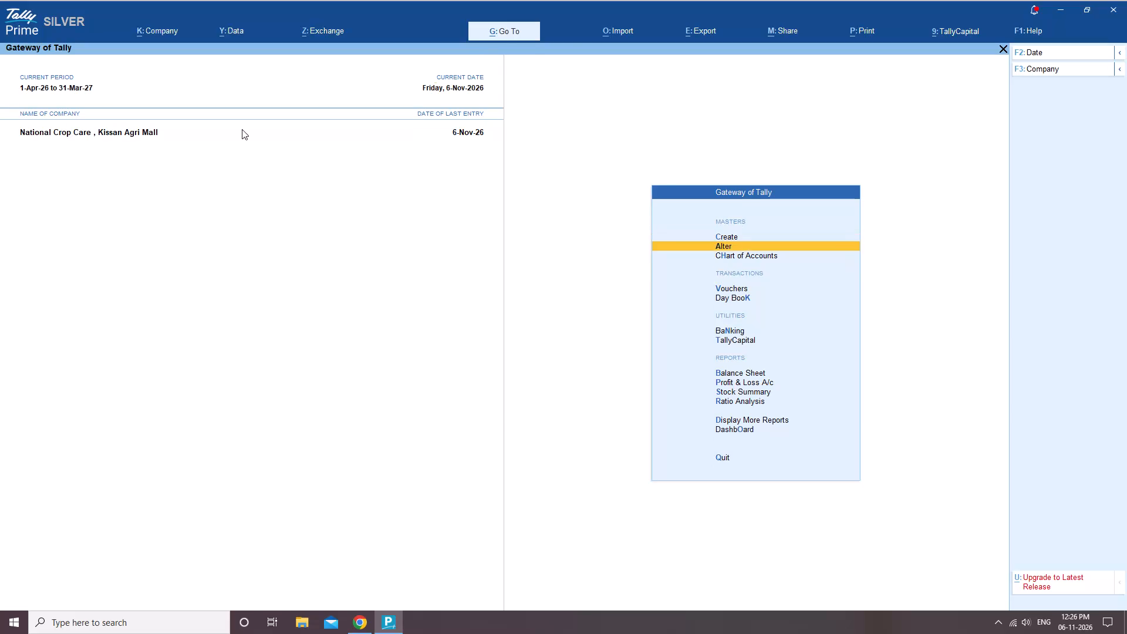
key("Down")
key("Return")
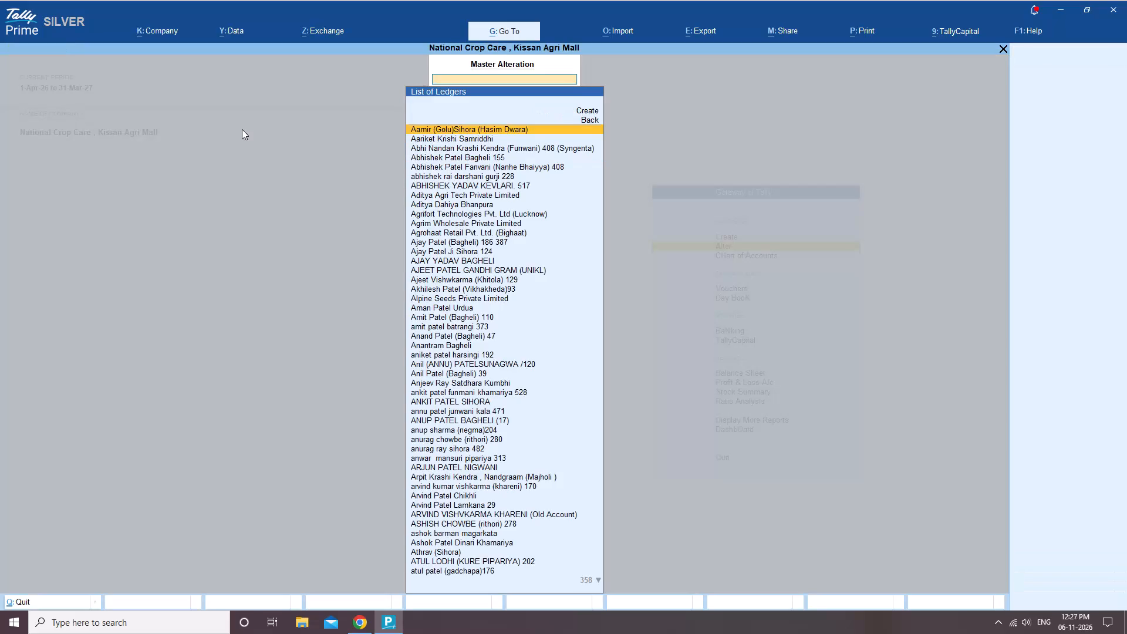
type("cd")
key("BackSpace")
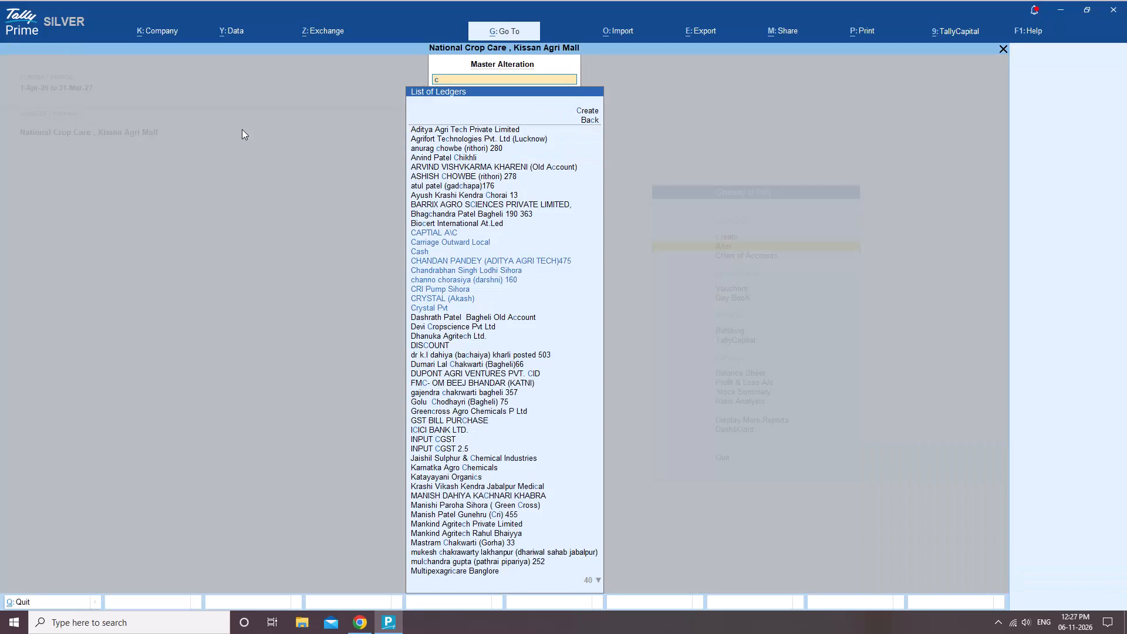
key("BackSpace")
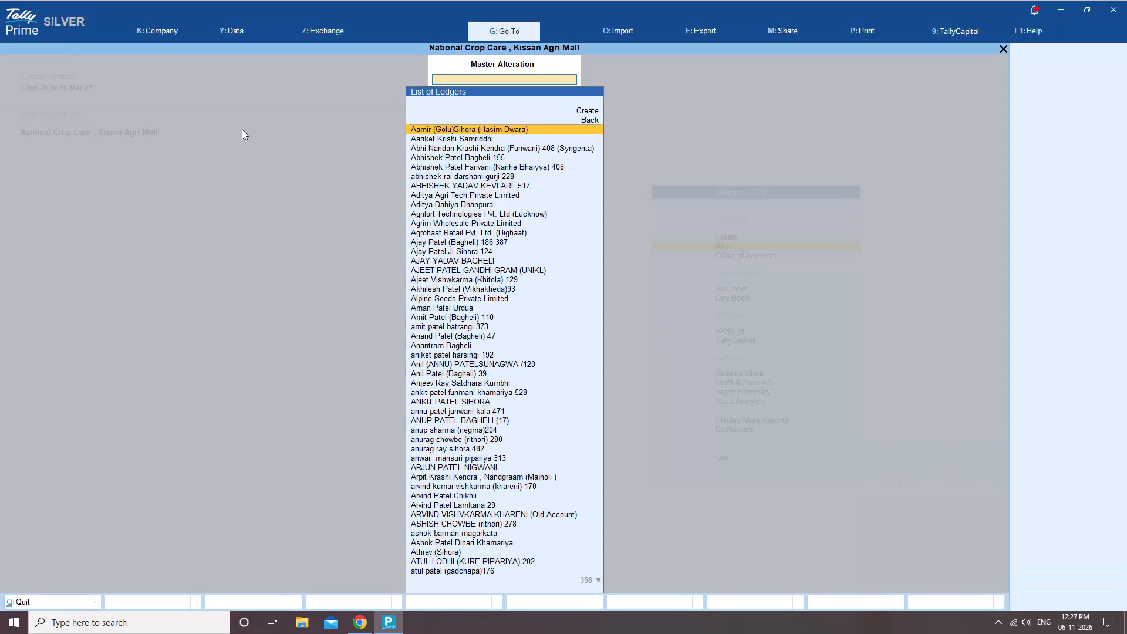
type("ld")
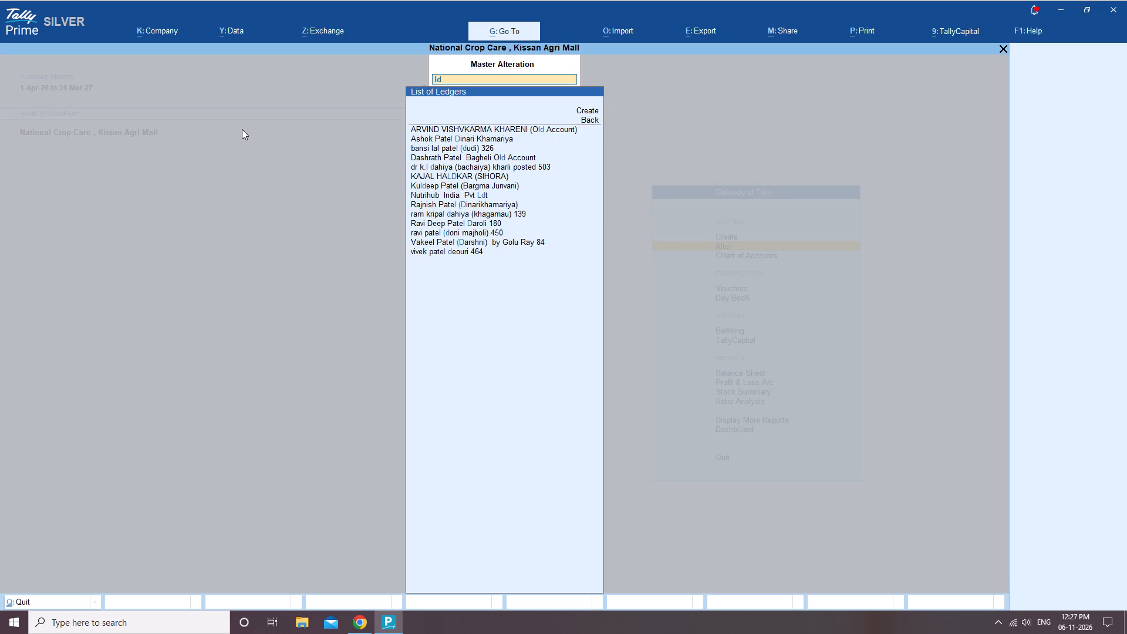
key("BackSpace")
key("BackSpace")
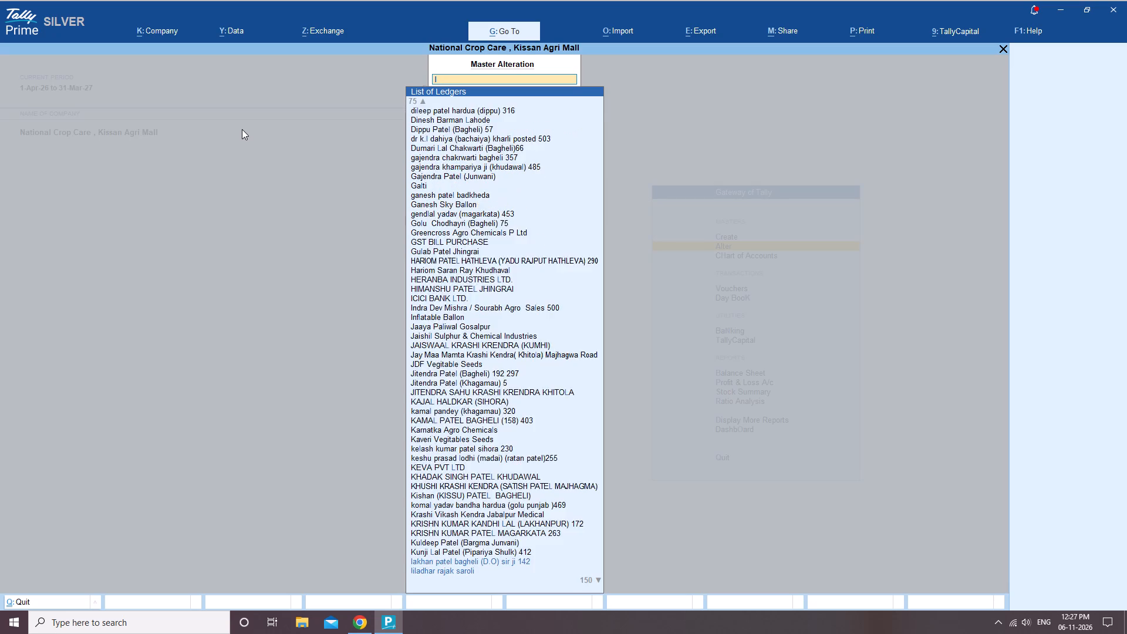
key("BackSpace")
key("d")
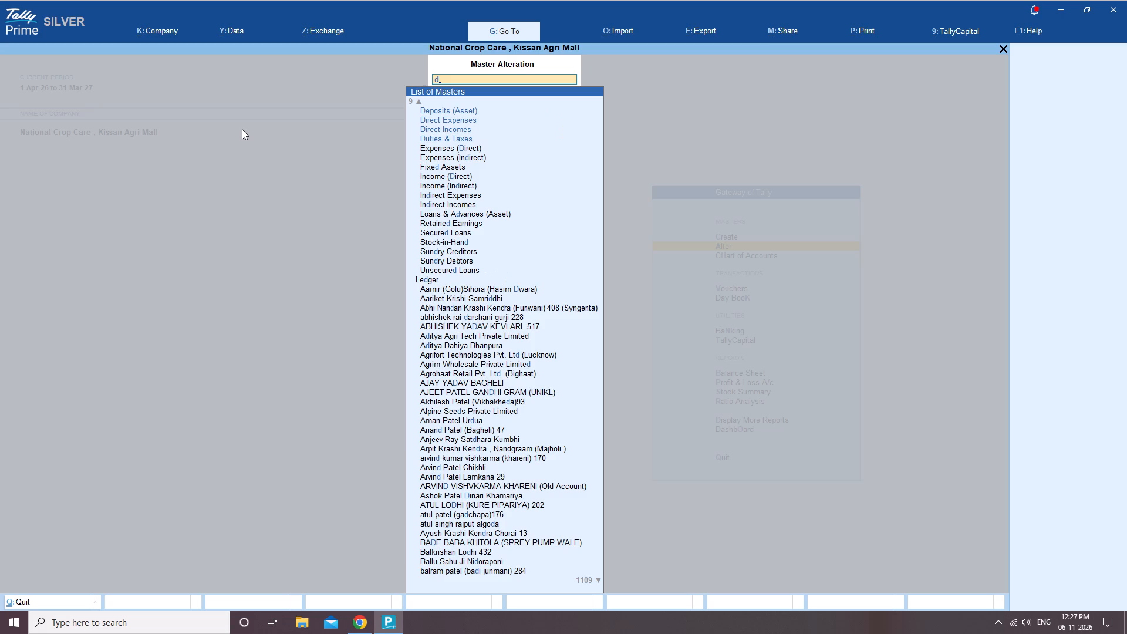
type("ic")
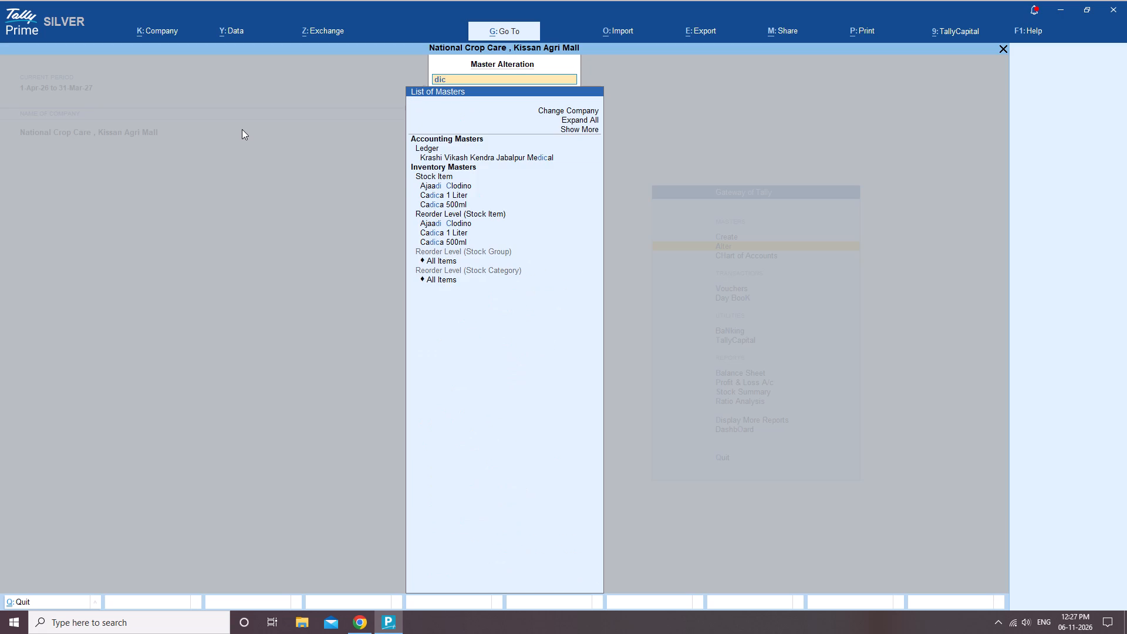
key("Escape")
key("Escape")
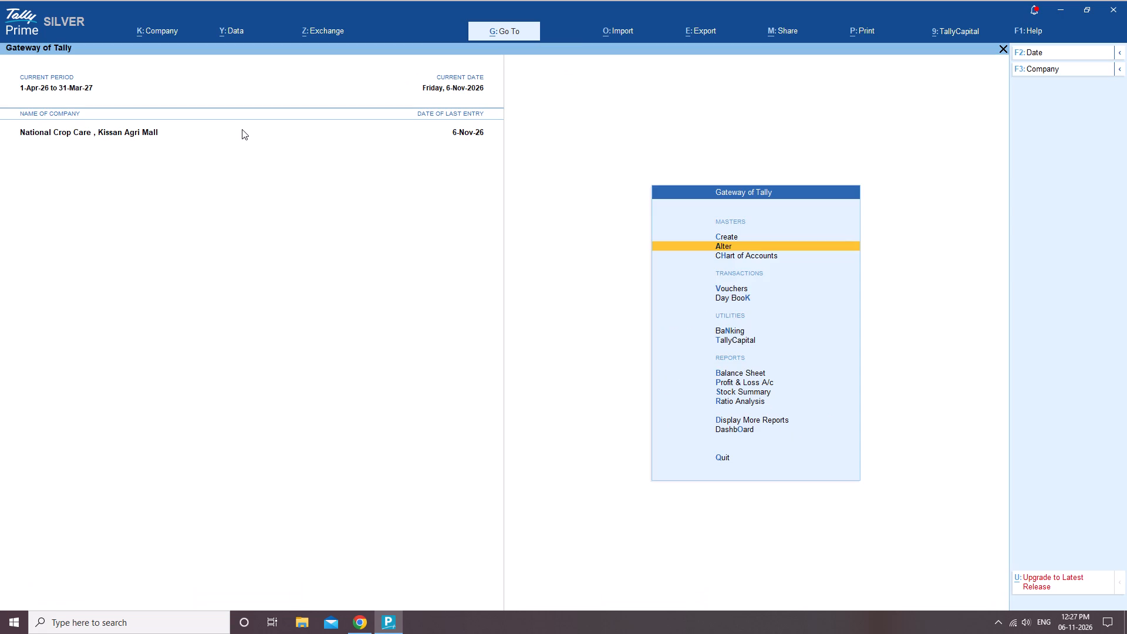
Open the DISCOUNT ledger for alteration to review its details, and quit back to the Gateway of Tally without changing it.
key("Down")
key("Up")
key("Return")
key("Down")
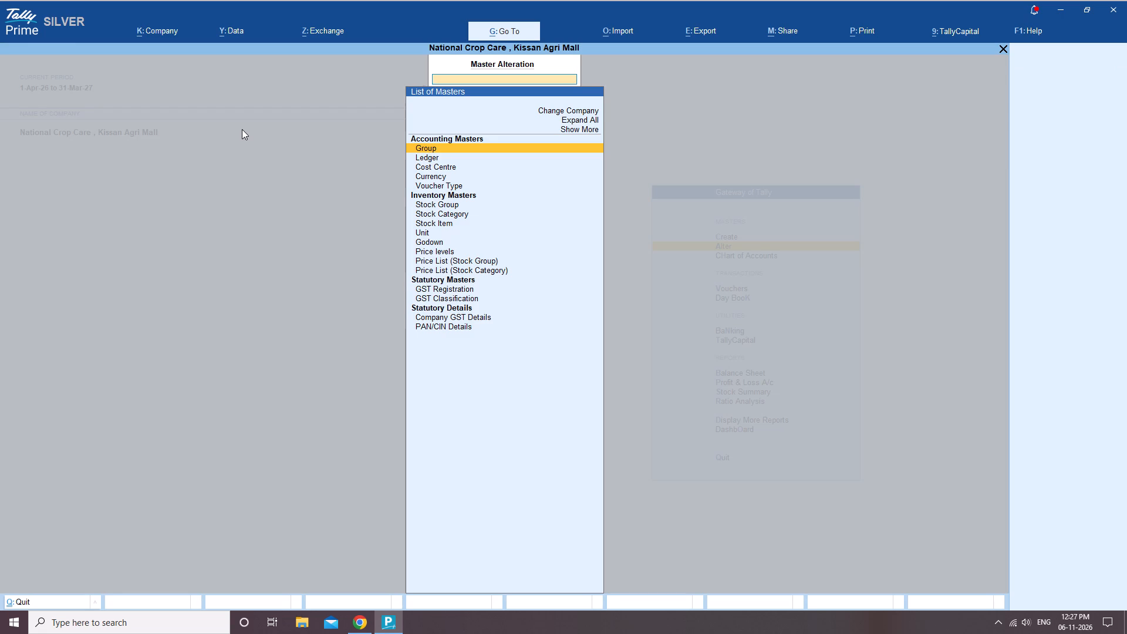
key("Down")
key("Up")
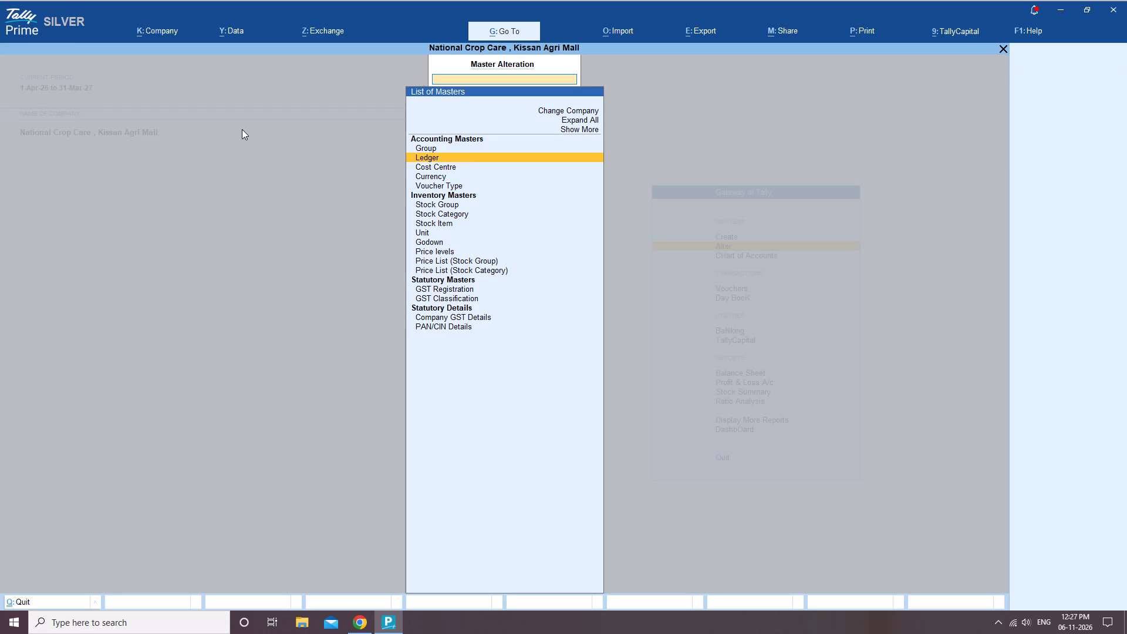
key("Return")
type("di")
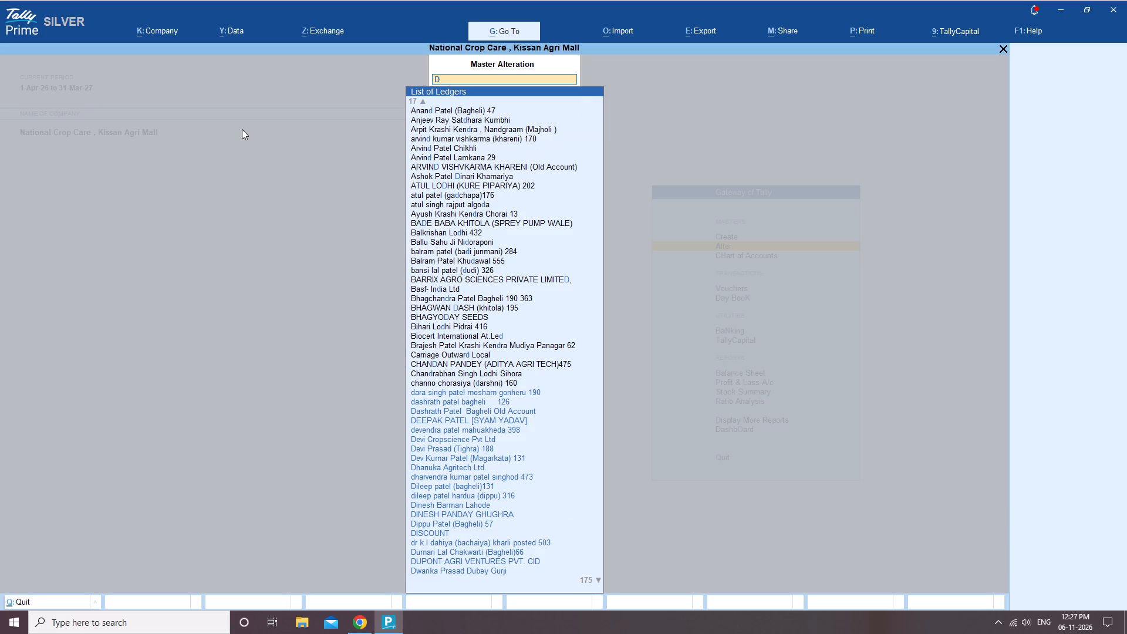
key("c")
key("BackSpace")
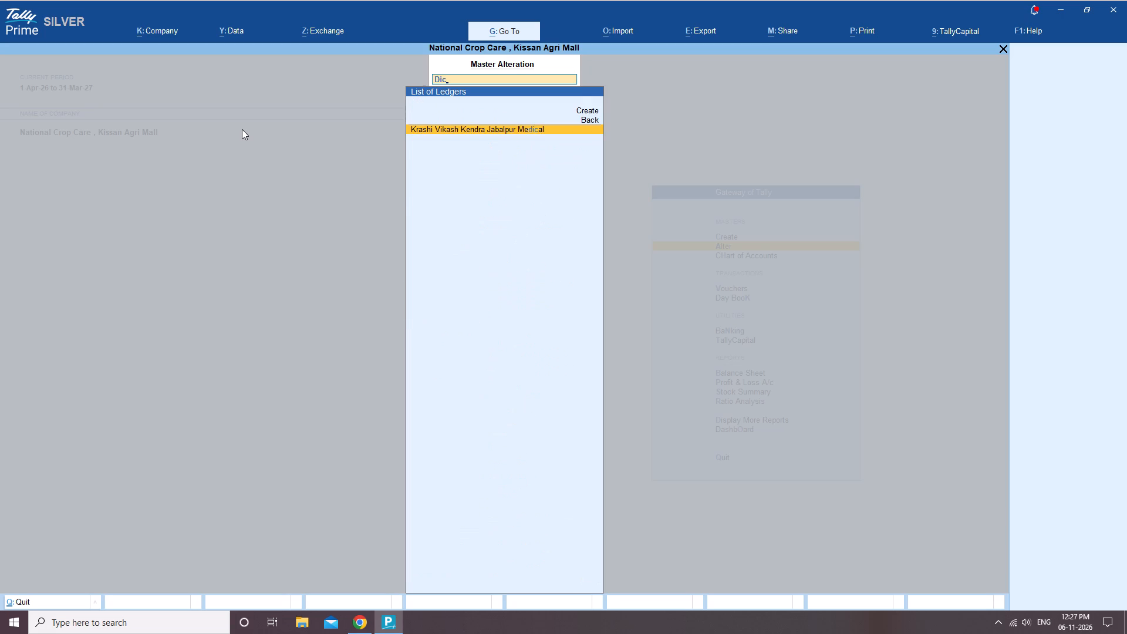
key("s")
key("Return")
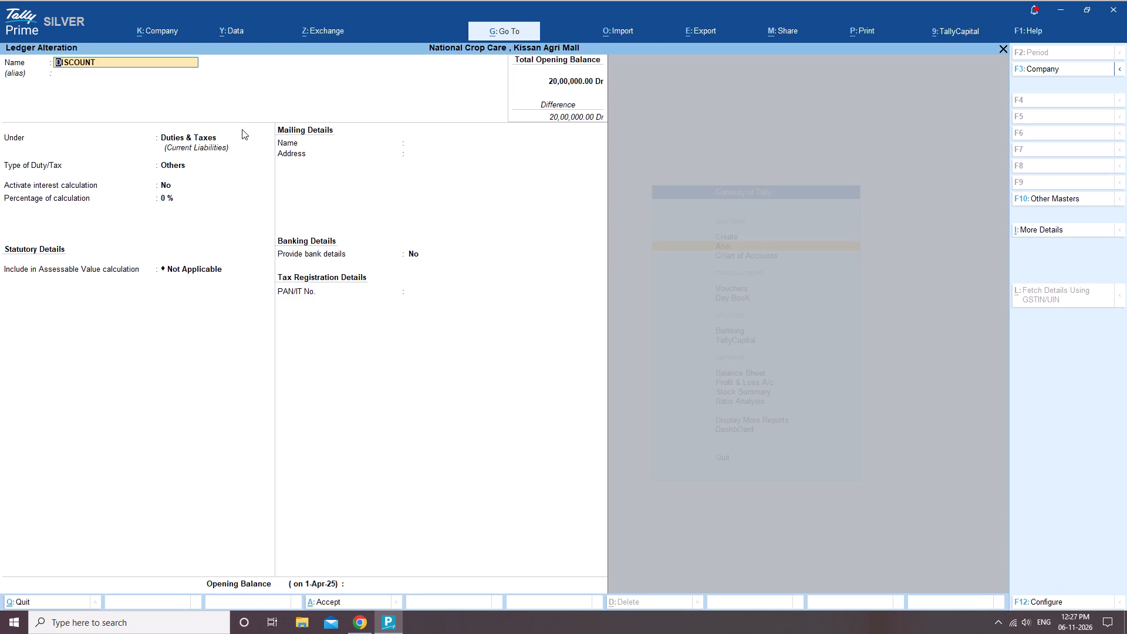
key("Escape")
key("Escape")
key("Escape")
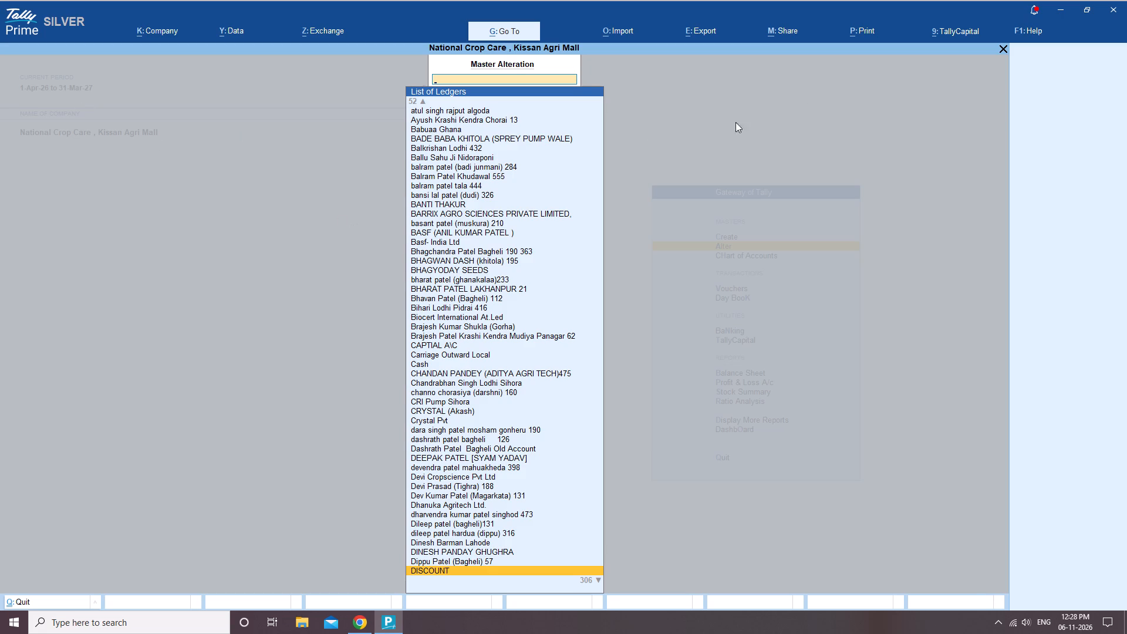
left_click(1001, 48)
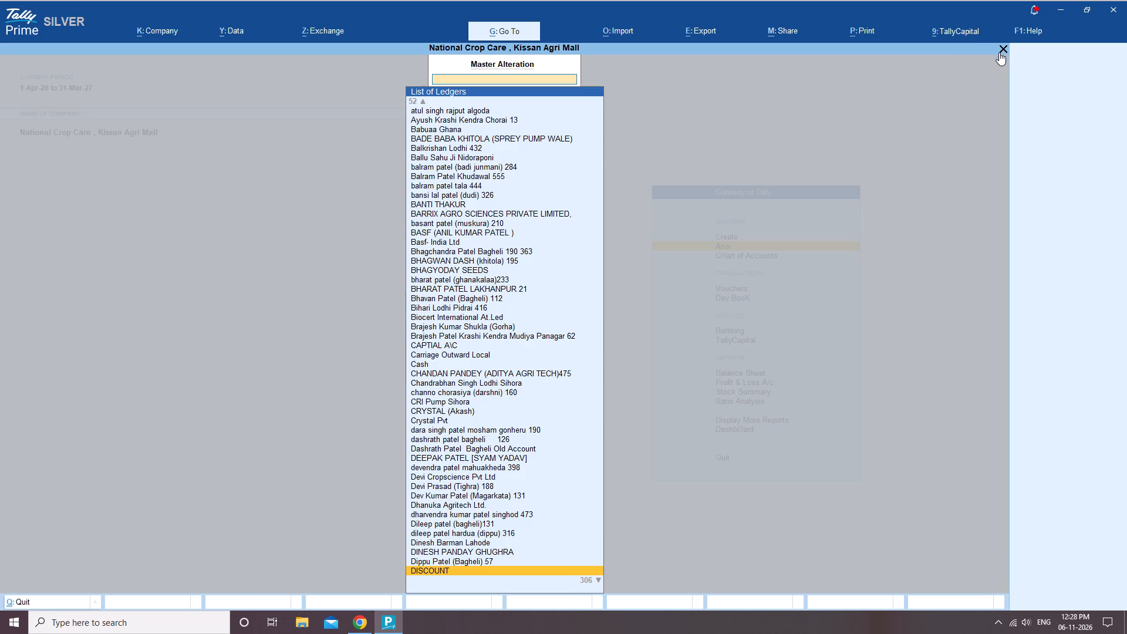
left_click(999, 52)
Open master creation from the Gateway of Tally.
left_click(726, 232)
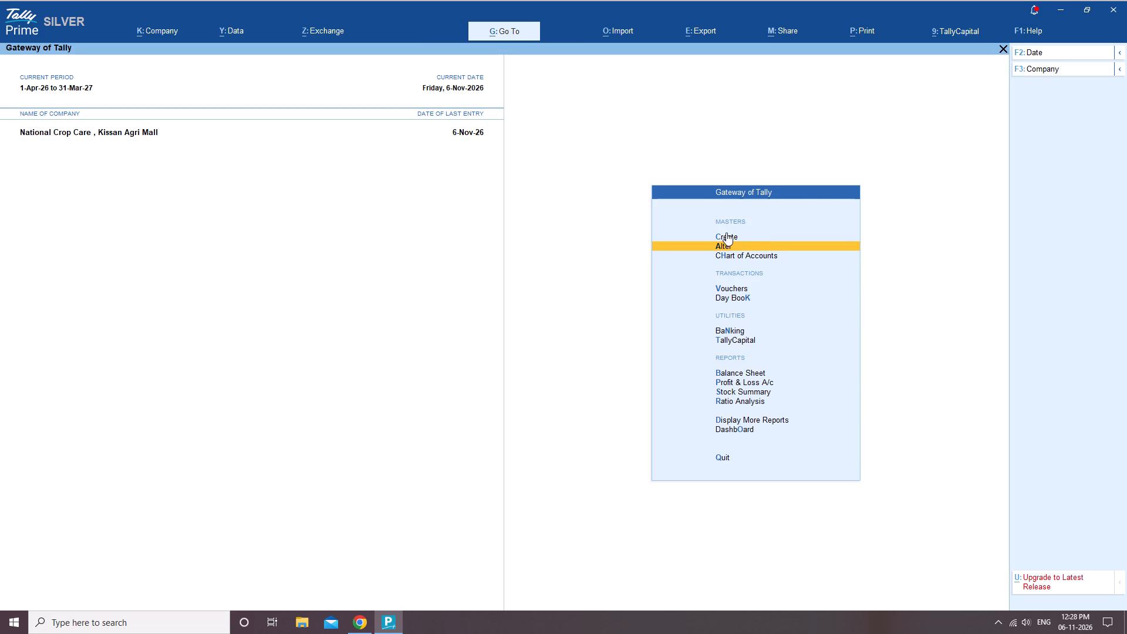
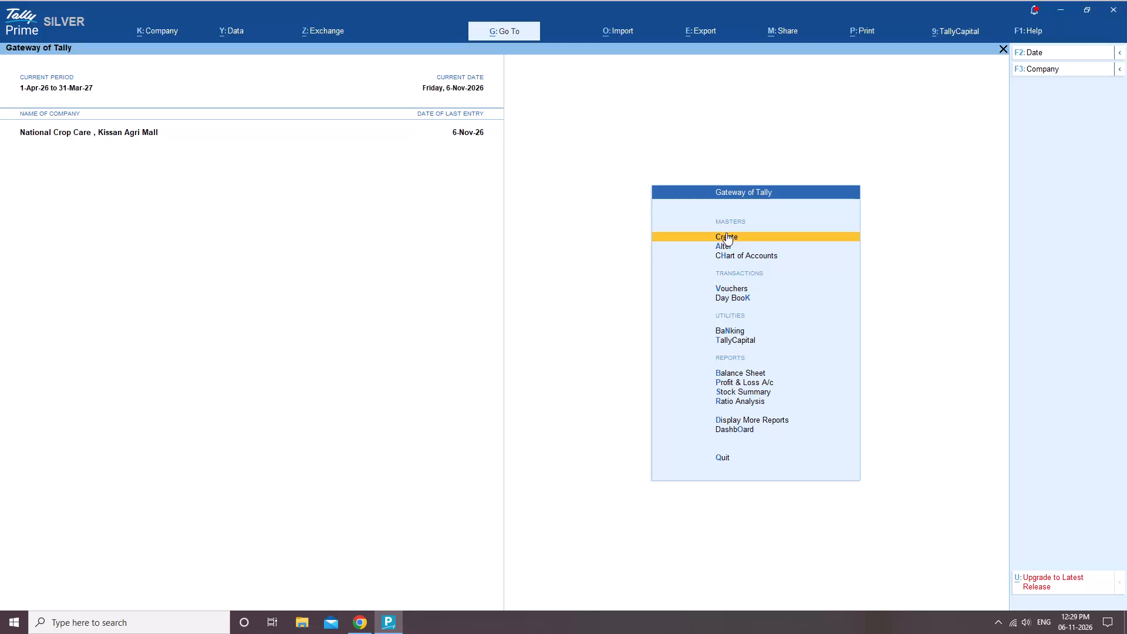
Start a purchase voucher with supplier invoice number 11403 dated 6-Nov-26.
key("v")
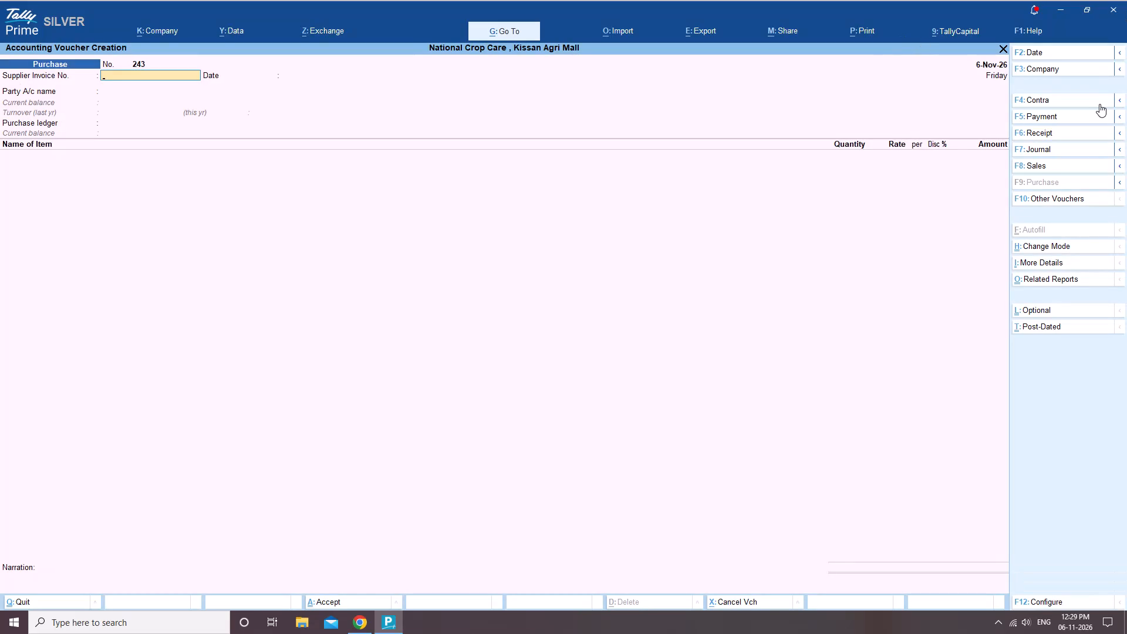
type("11403")
key("Return")
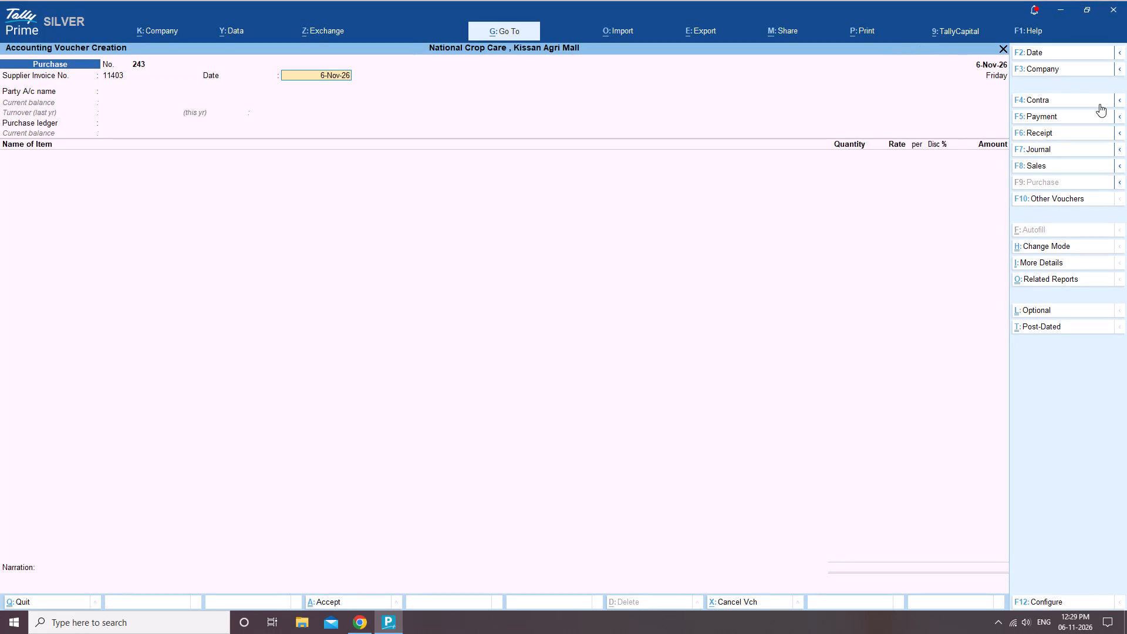
key("Return")
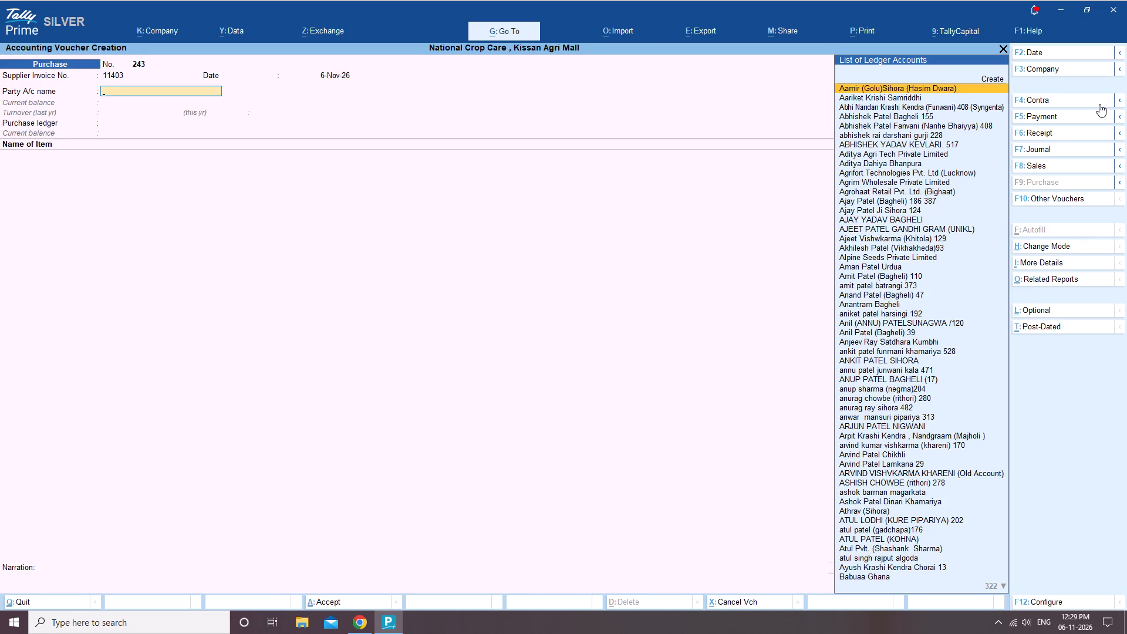
Set the party account to Ulink Agritech Pvt Ltd (Agro Star) and complete its receipt, order and import details with India as the country.
type("ul")
key("Return")
key("Return")
key("Return")
key("Return")
key("Return")
key("Return")
key("Return")
key("Return")
key("Return")
key("Return")
key("Return")
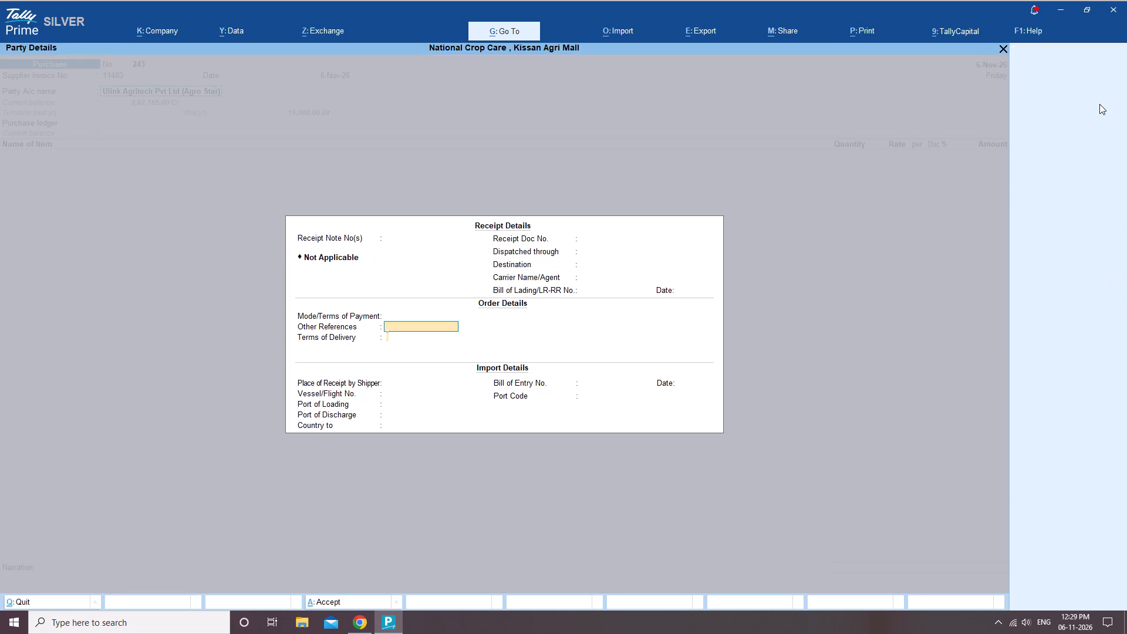
key("Return")
key("Return")
key("Return")
key("Return")
type("in")
key("Down")
key("Return")
key("Return")
key("Return")
key("Return")
key("Return")
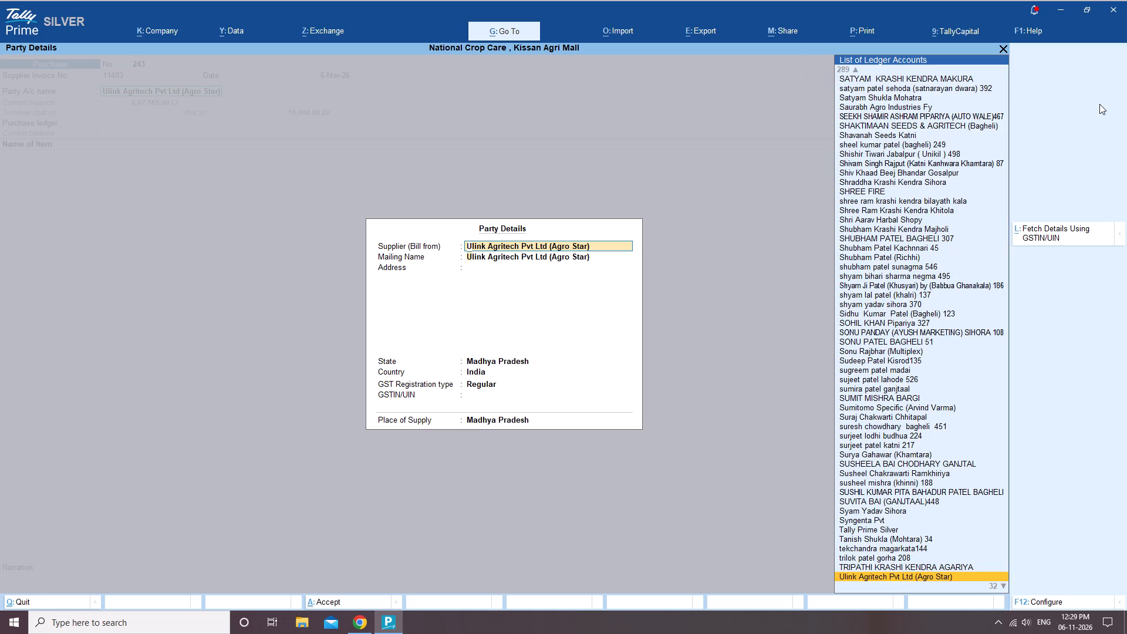
Accept the default party details for Ulink Agritech as the supplier.
key("Return")
key("Return")
key("Return")
key("Return")
key("Return")
key("Return")
Set the purchase ledger to PURCHASE / Tax Free.
key("Down")
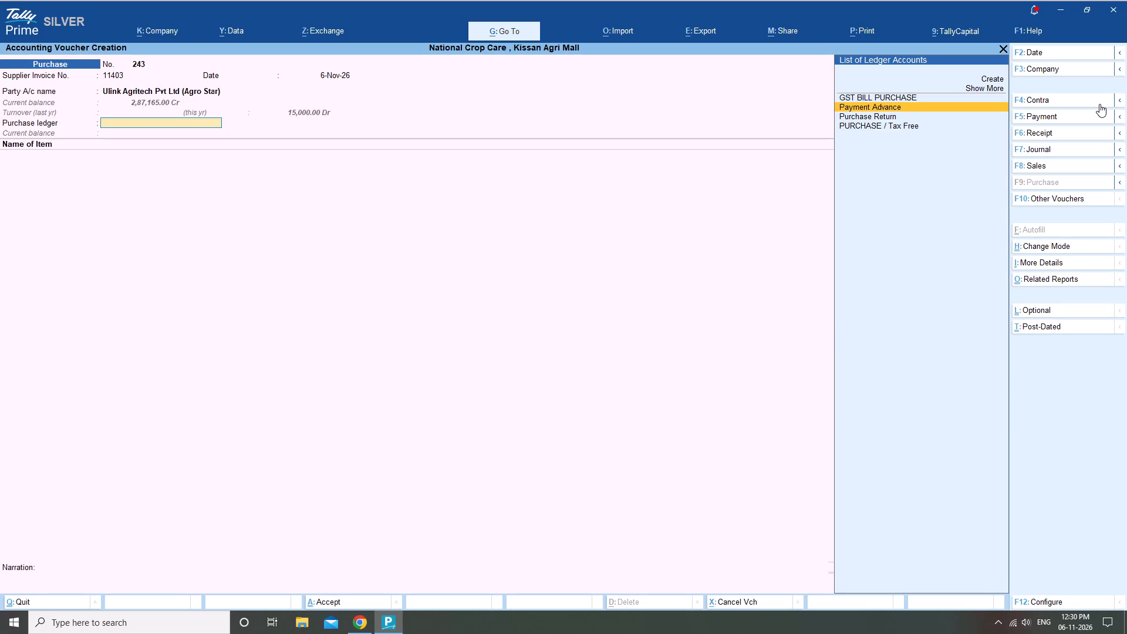
key("Up")
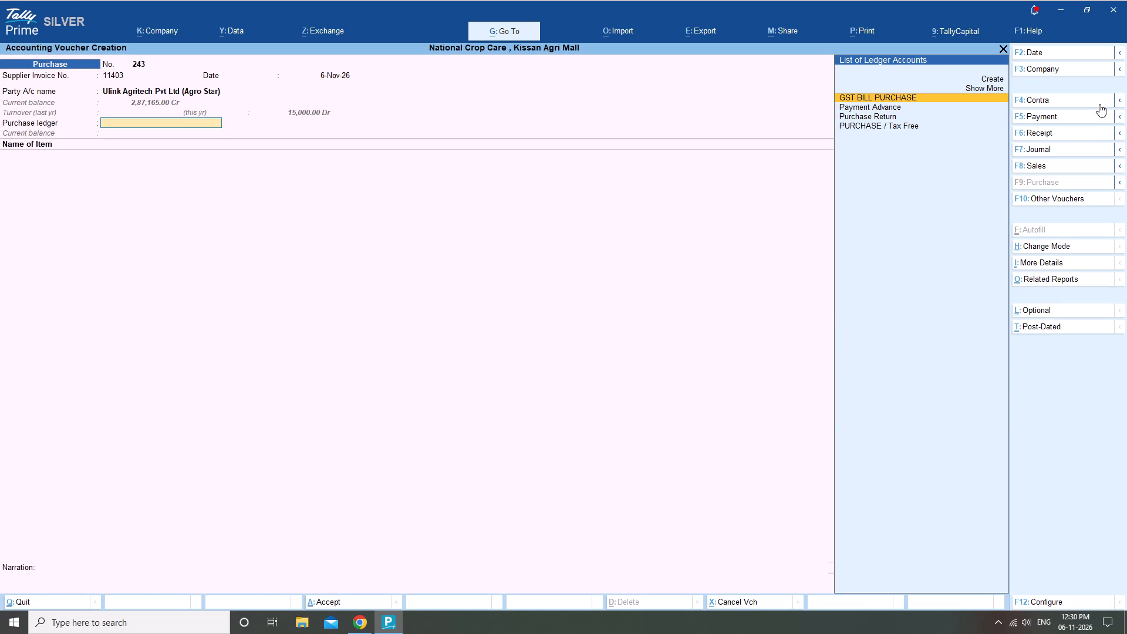
key("Down")
key("Down")
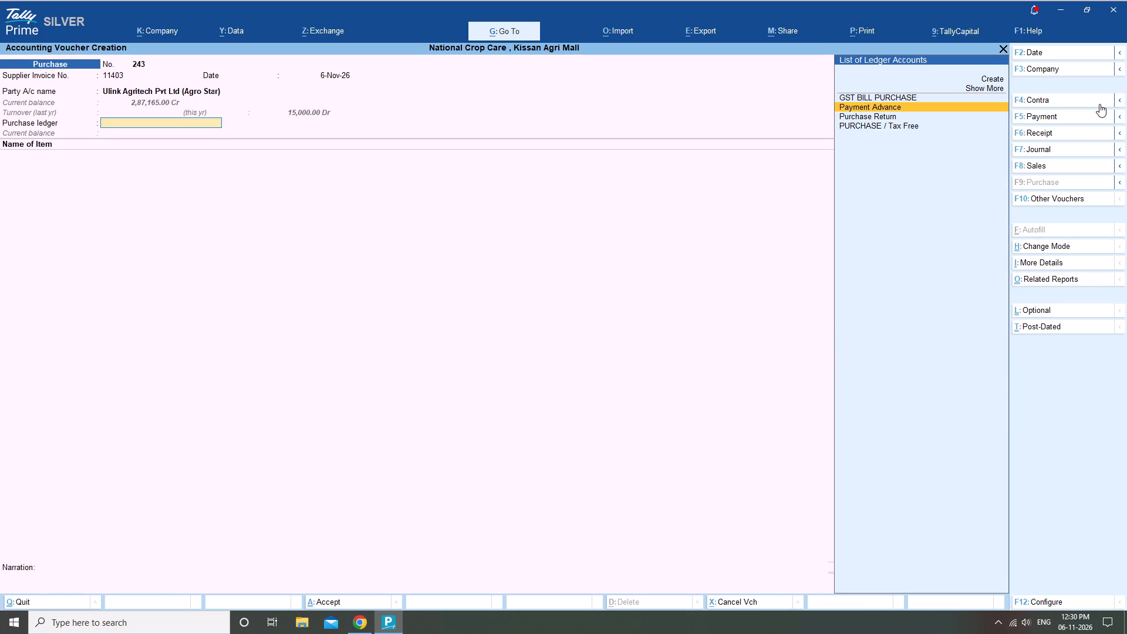
key("Down")
key("Return")
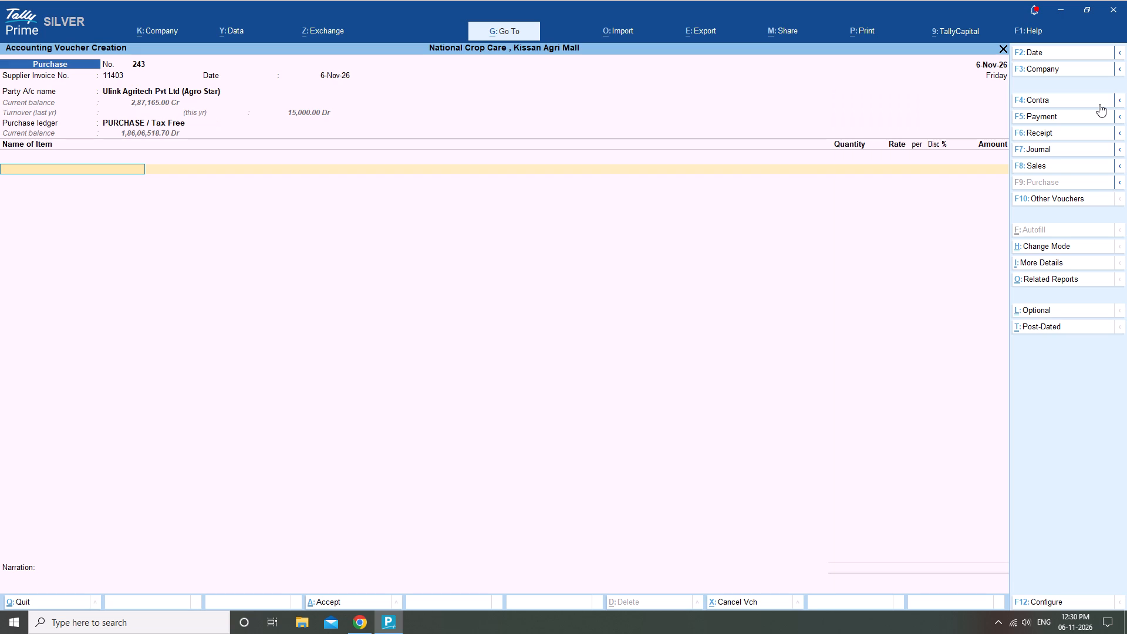
Add the stock item TOOTHED SICKLE (Hansiya) as the first item line of the purchase voucher.
key("t")
type("oo")
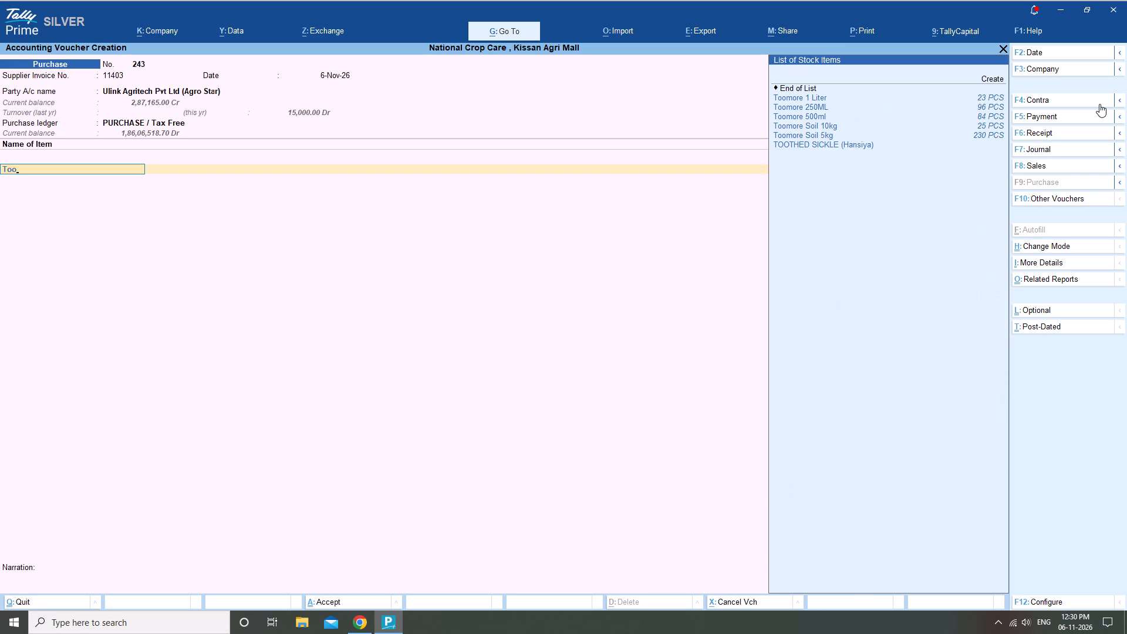
key("Down")
key("Down")
key("Down")
key("Down")
key("Down")
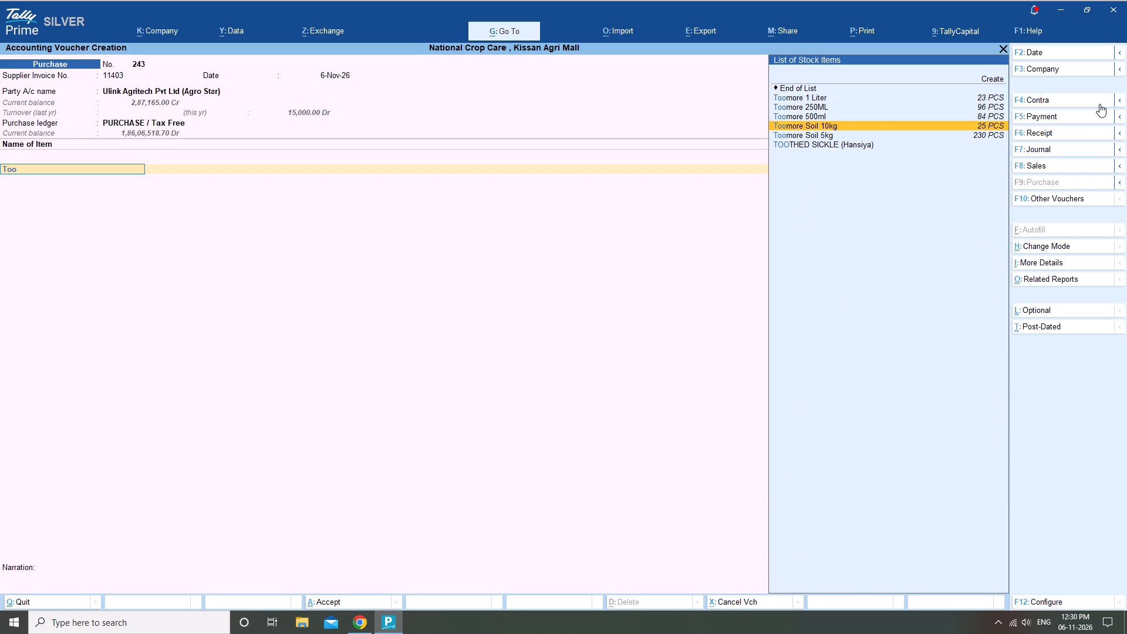
key("Down")
key("Return")
Allocate 20 PCS of the sickle to Main Location at a rate of 120 with tracking number Not Applicable, and end the item list.
key("Return")
key("Return")
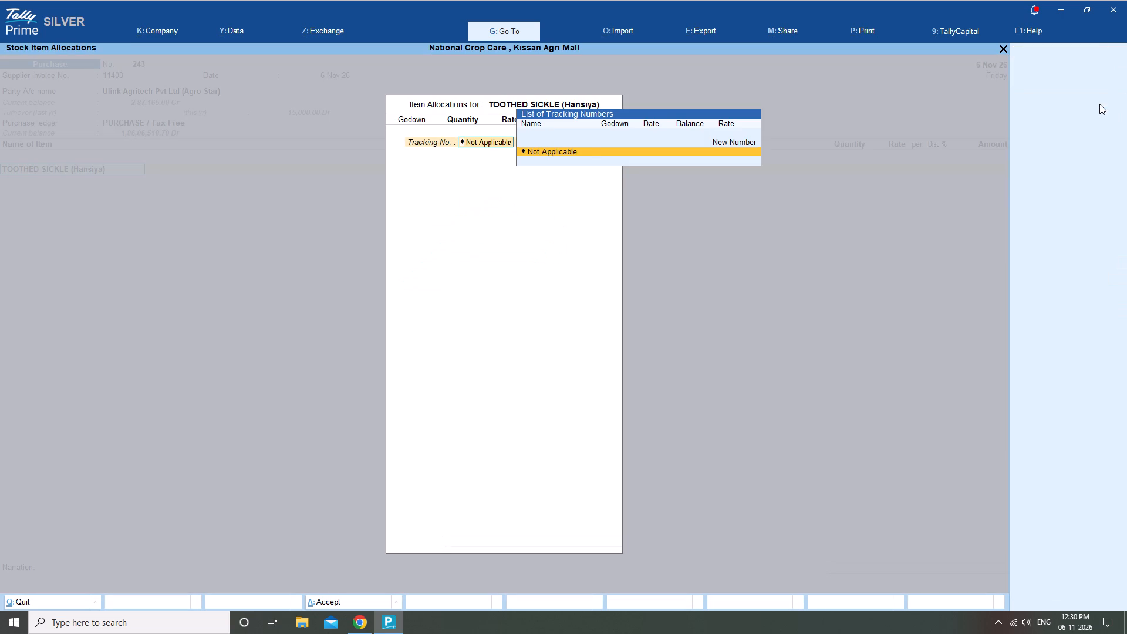
key("m")
key("Return")
type("20")
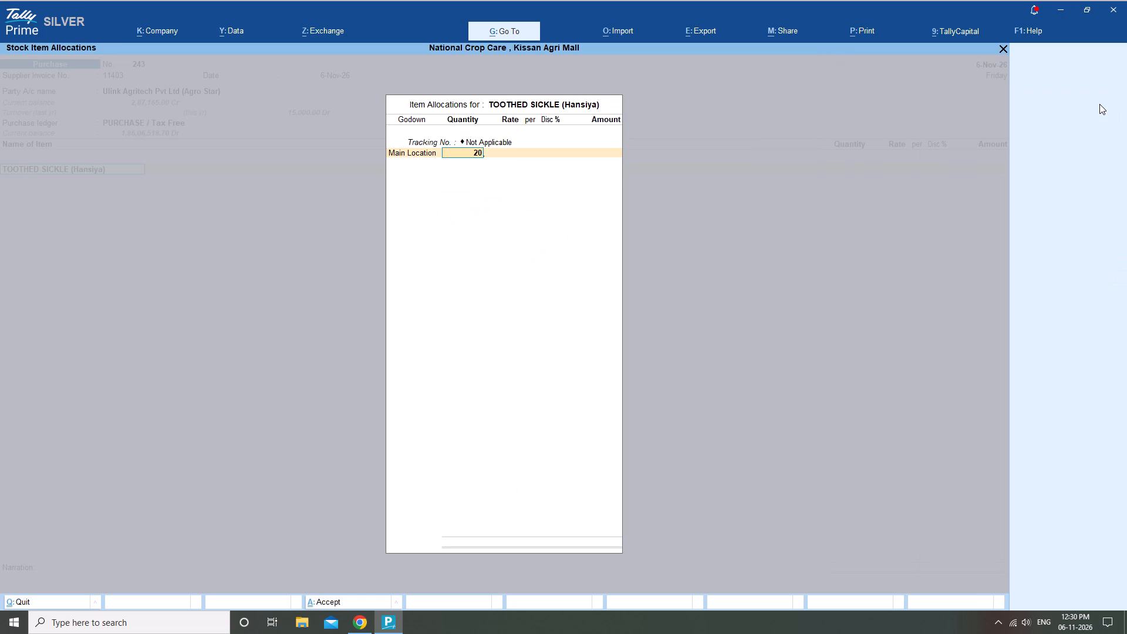
key("Return")
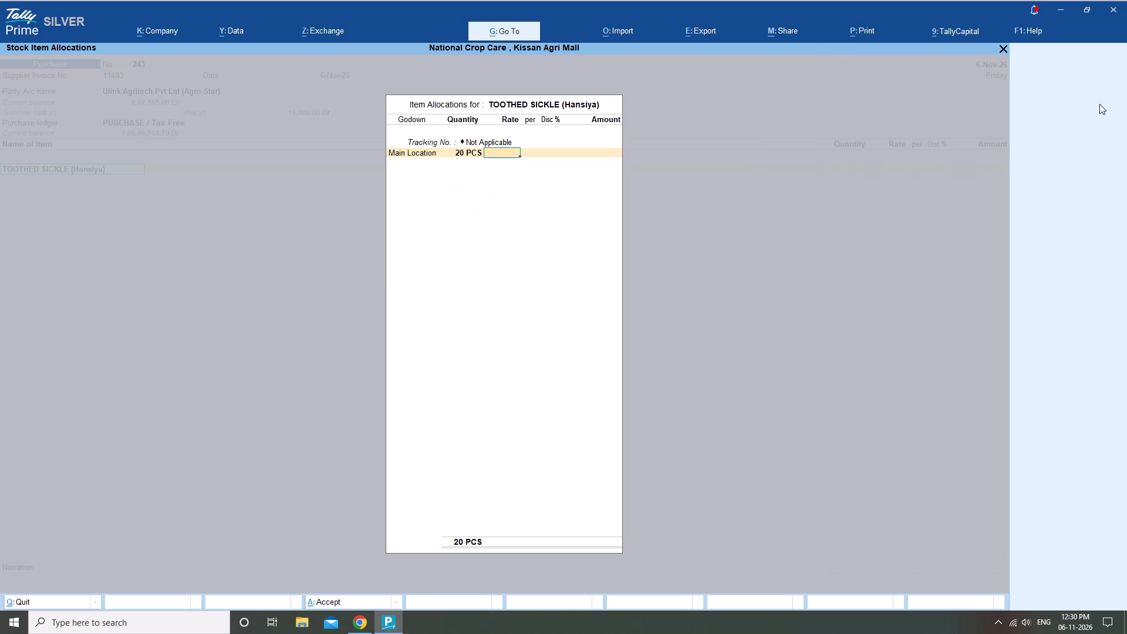
type("120")
key("Return")
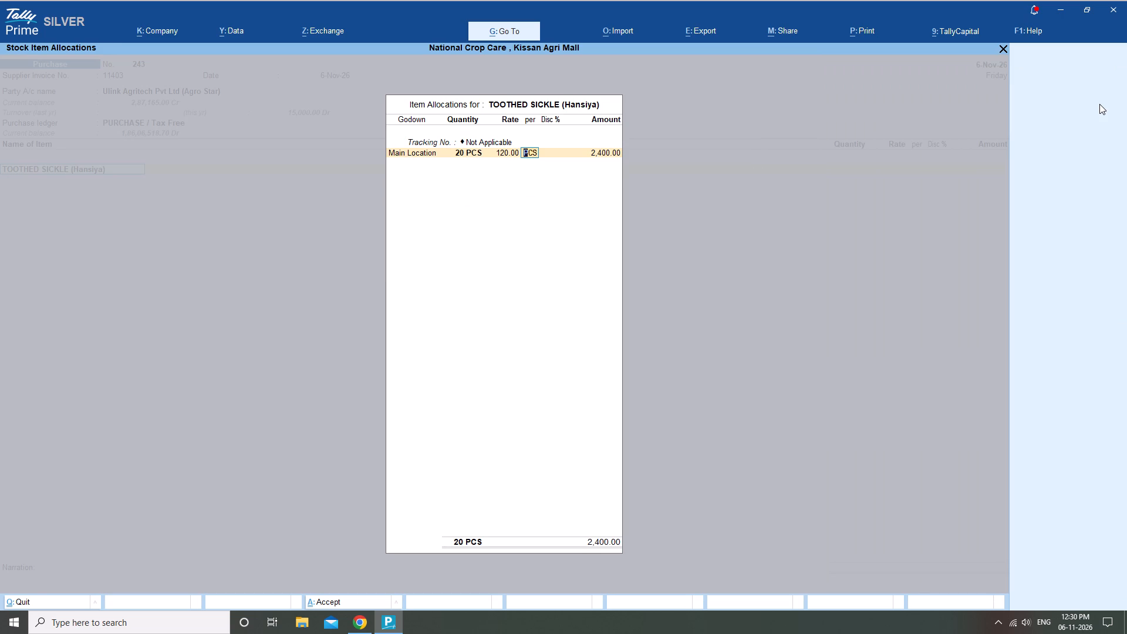
key("Return")
key("Return")
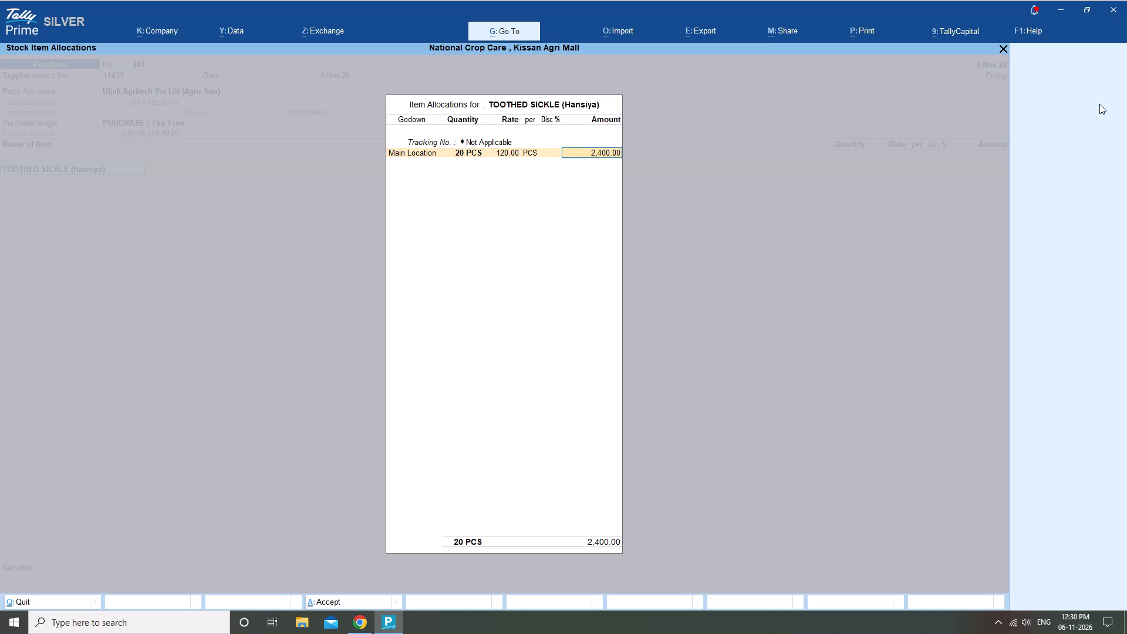
key("Return")
key("Return")
key("Return")
key("Return")
key("Return")
key("Return")
key("Return")
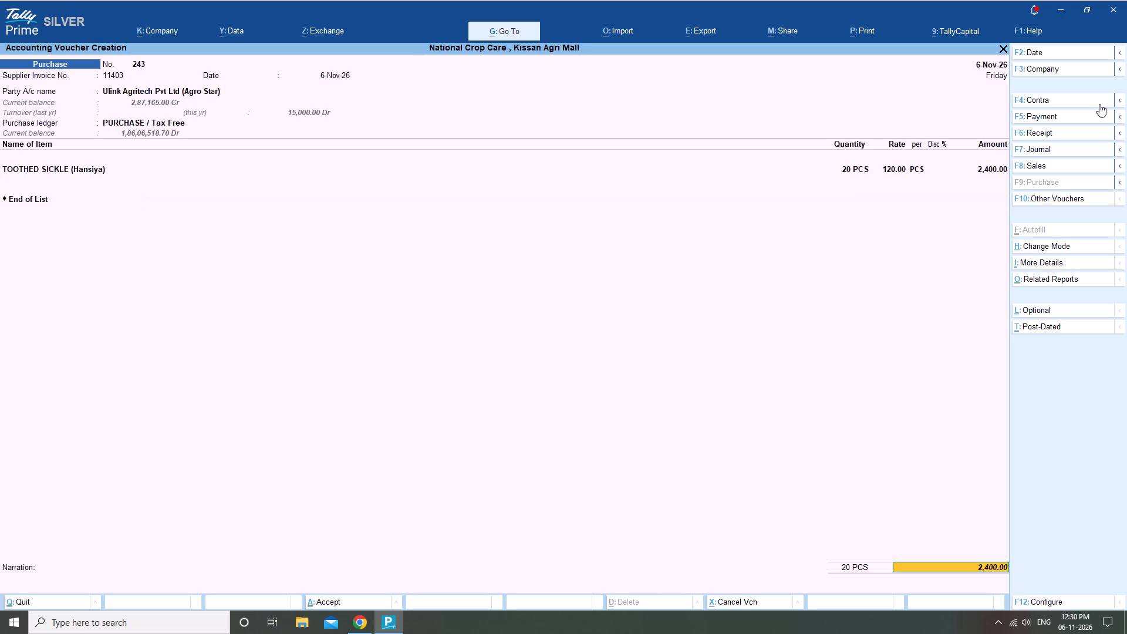
Leave the narration blank and accept the purchase voucher.
key("Return")
key("Return")
key("Return")
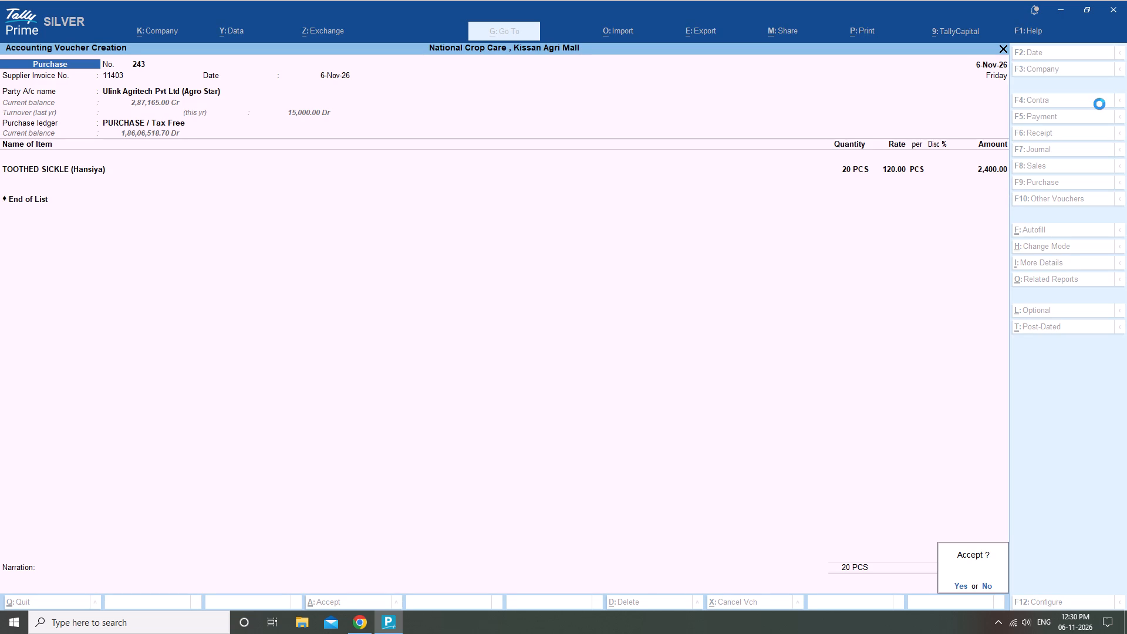